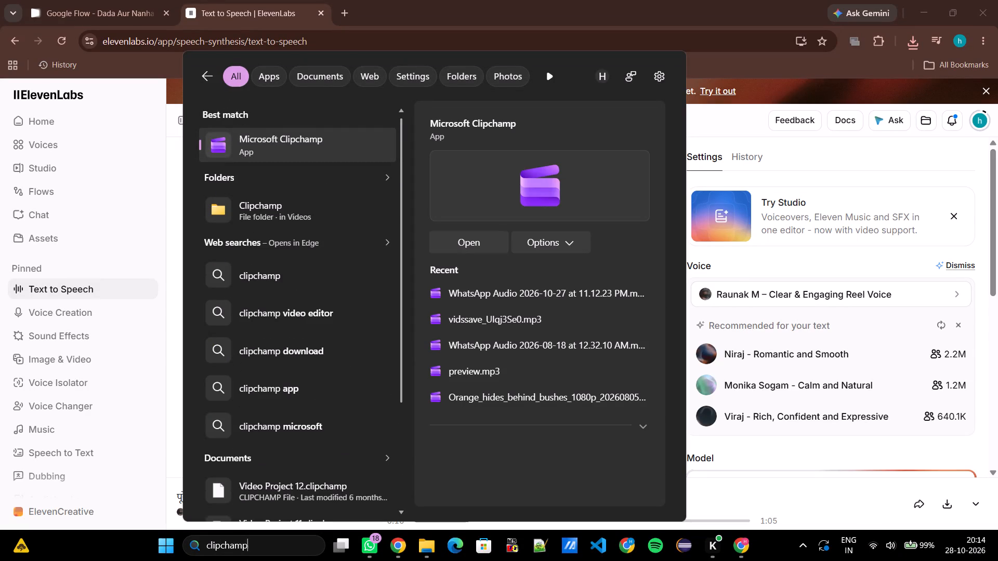
Open Microsoft Clipchamp and create a new video project from scratch.
key(Return)
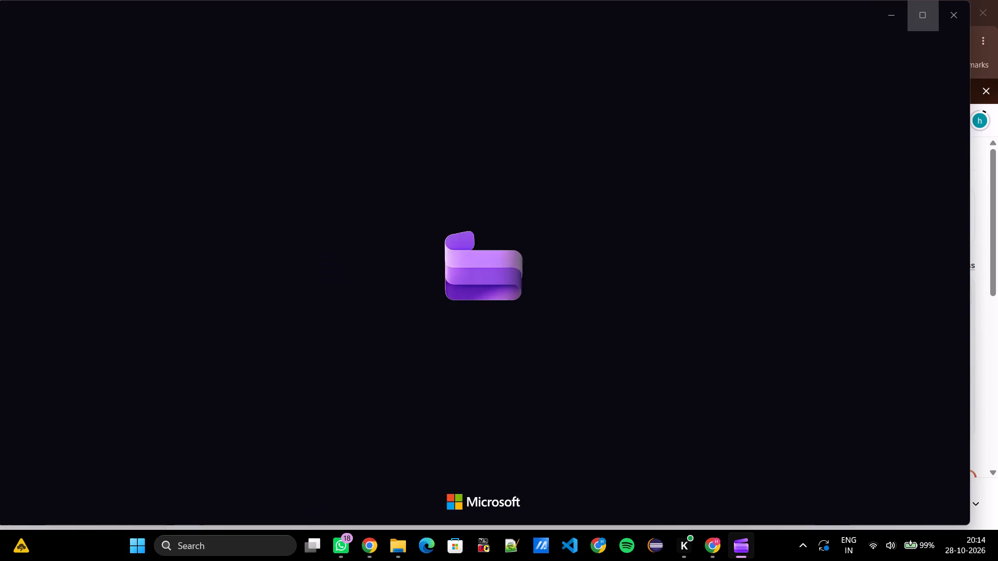
click(933, 10)
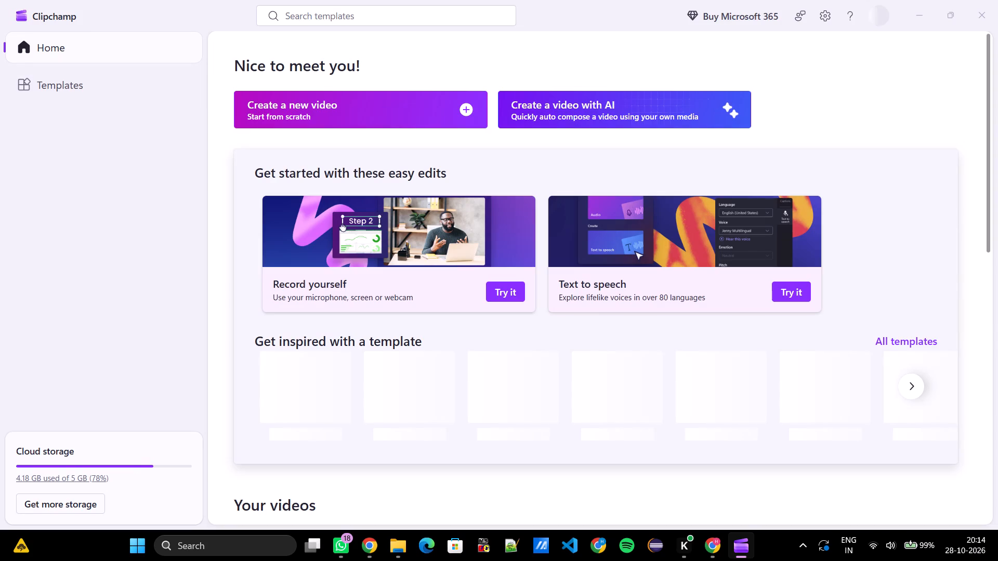
click(447, 96)
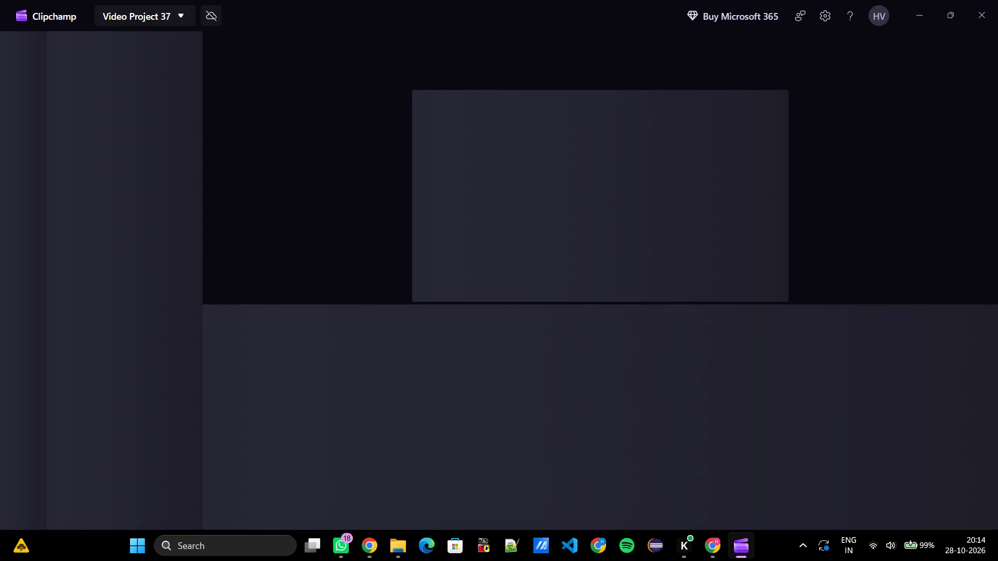
key(b)
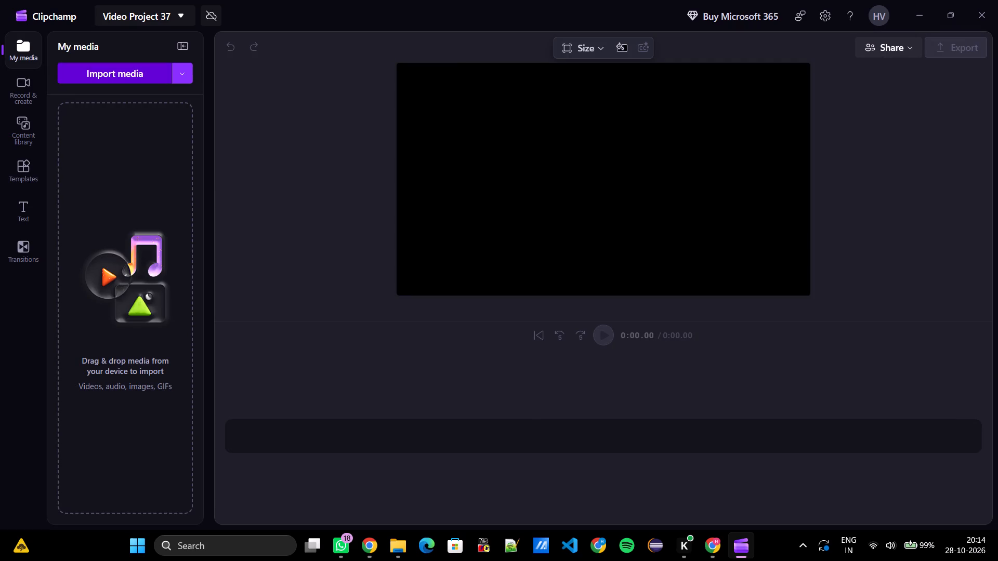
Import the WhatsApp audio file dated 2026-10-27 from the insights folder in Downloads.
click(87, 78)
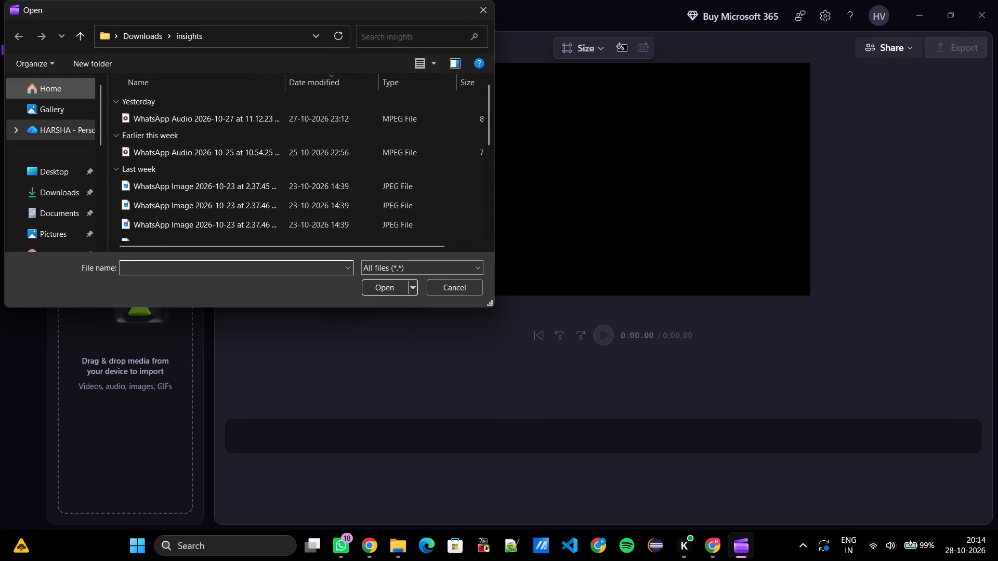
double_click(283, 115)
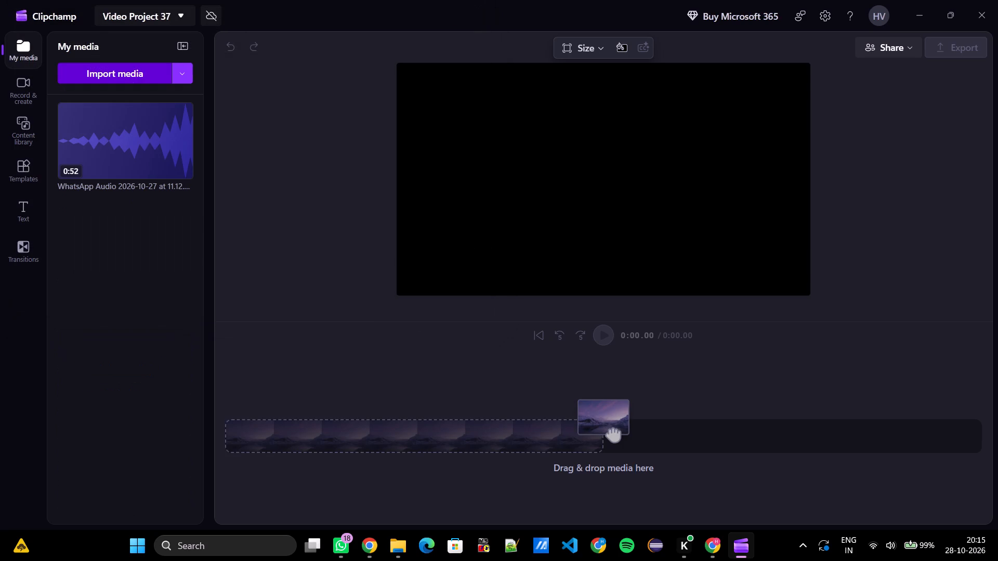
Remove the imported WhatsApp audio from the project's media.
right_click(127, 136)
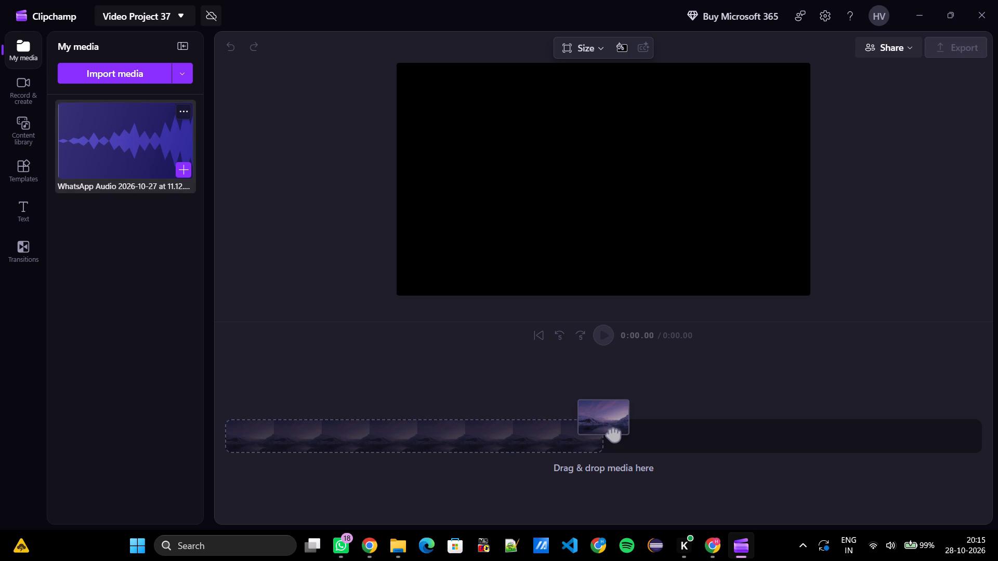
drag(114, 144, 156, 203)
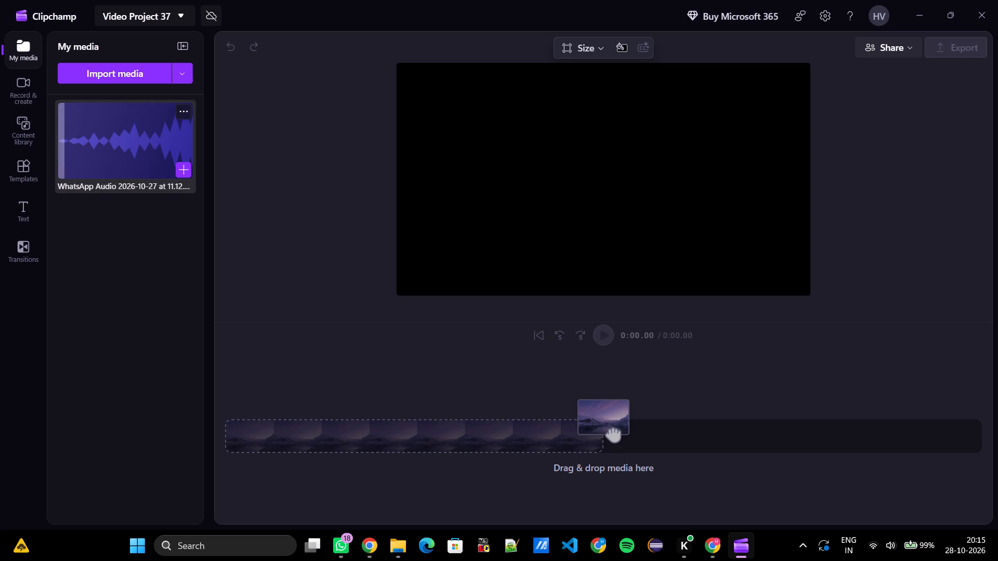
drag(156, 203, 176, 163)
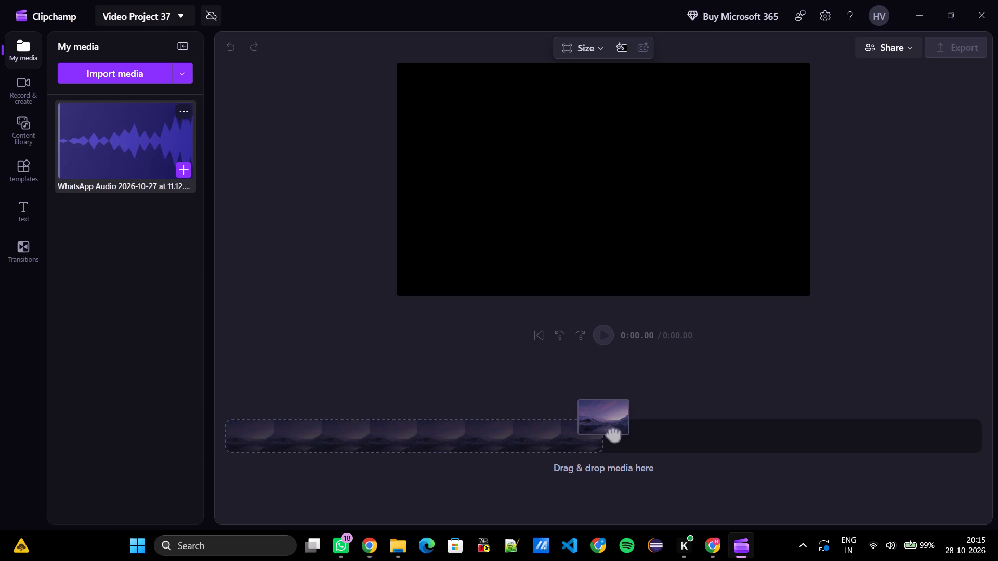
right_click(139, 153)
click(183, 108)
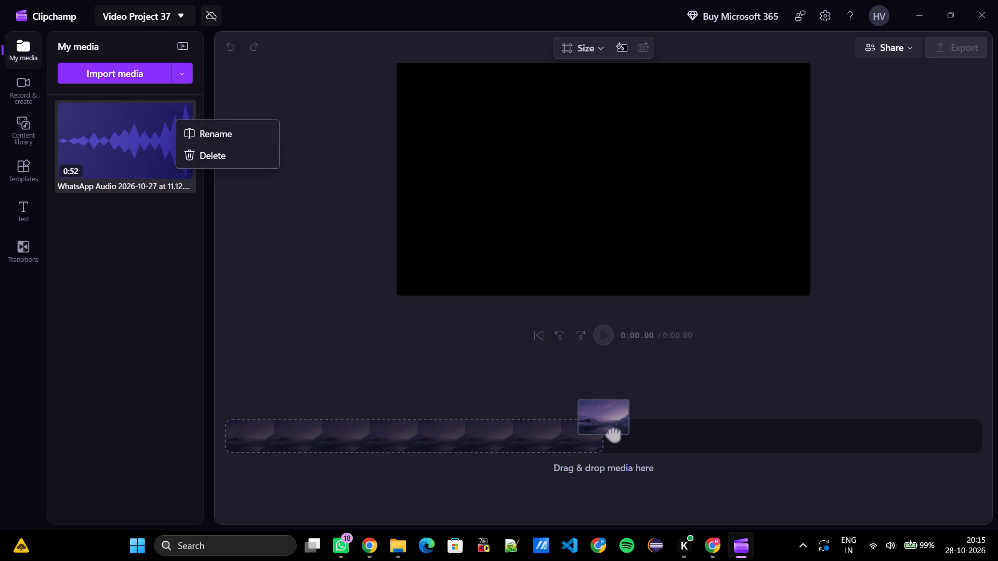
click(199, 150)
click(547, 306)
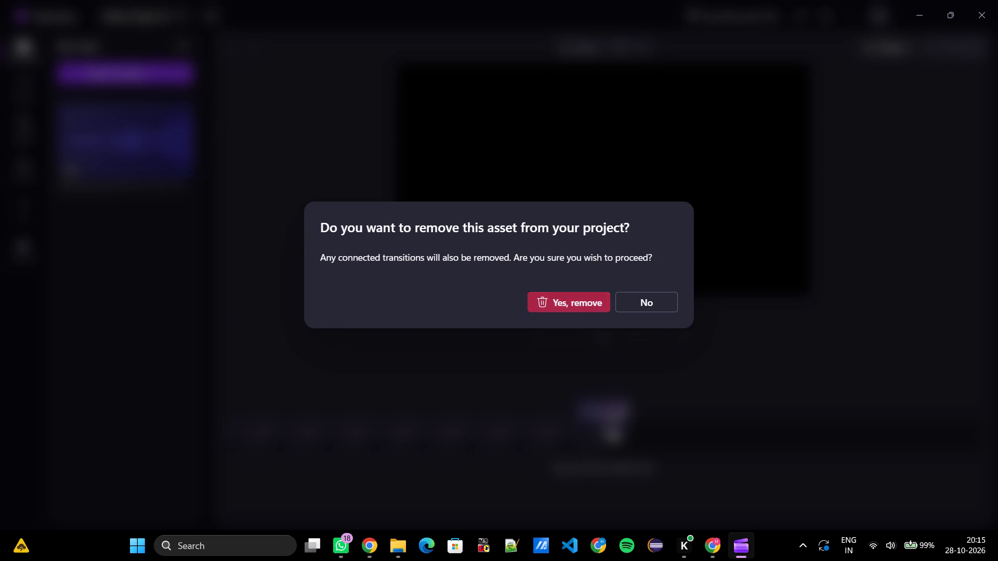
Import today's files from Downloads, from the Man_reclining_on_charpai_smiling clip through Man_noticing_rain_cloud, and dismiss the import notice.
click(102, 79)
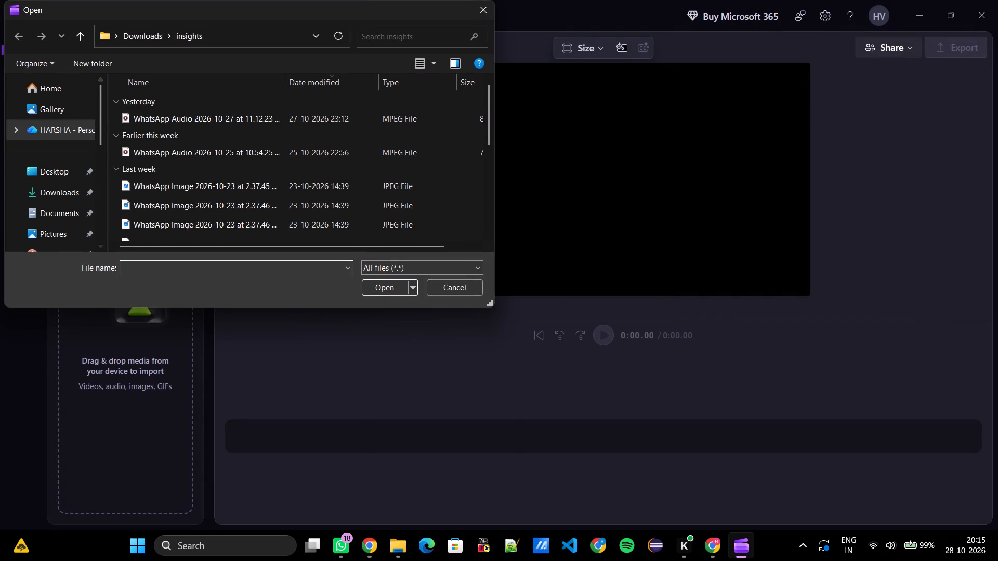
click(59, 195)
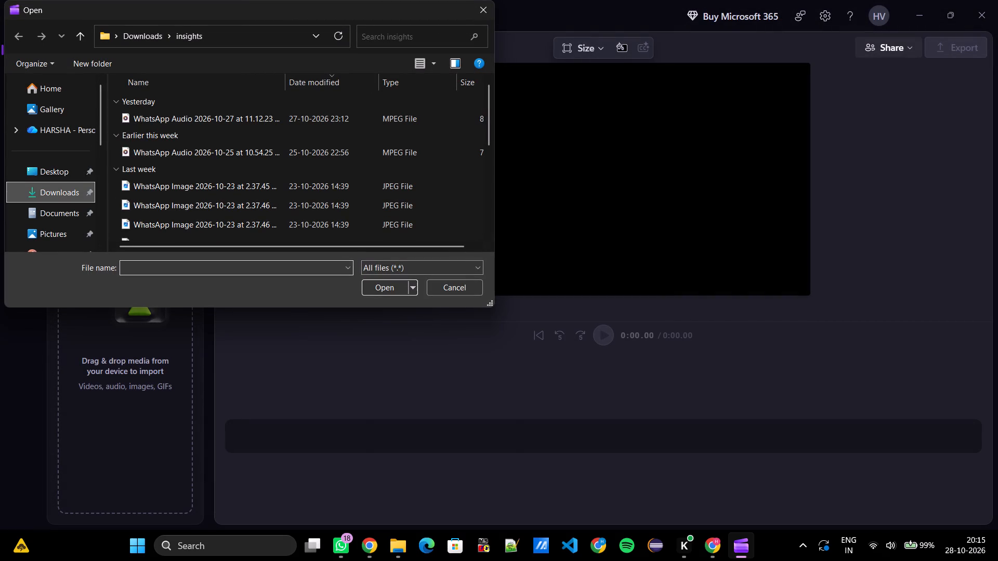
scroll(219, 150, up, 7)
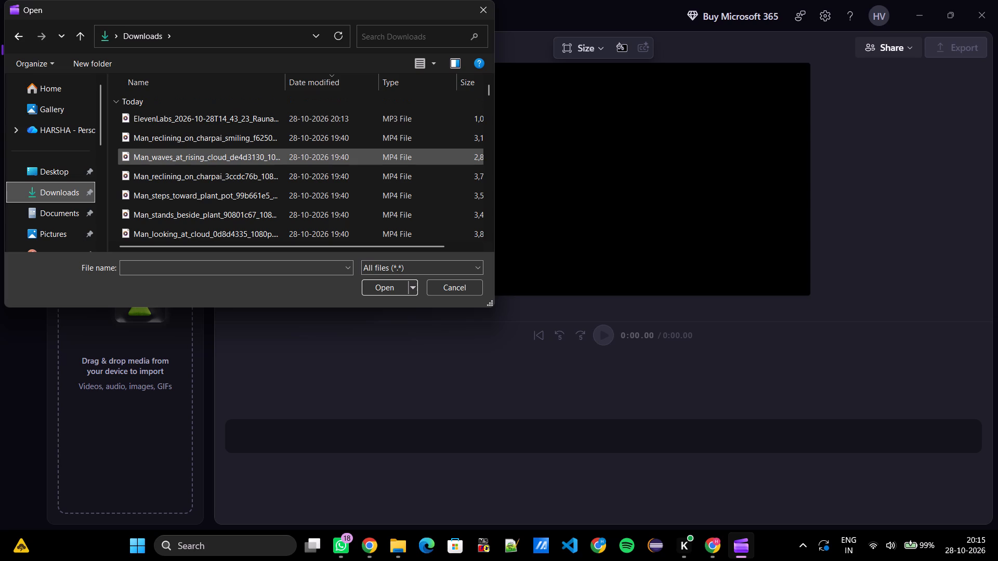
drag(110, 130, 114, 130)
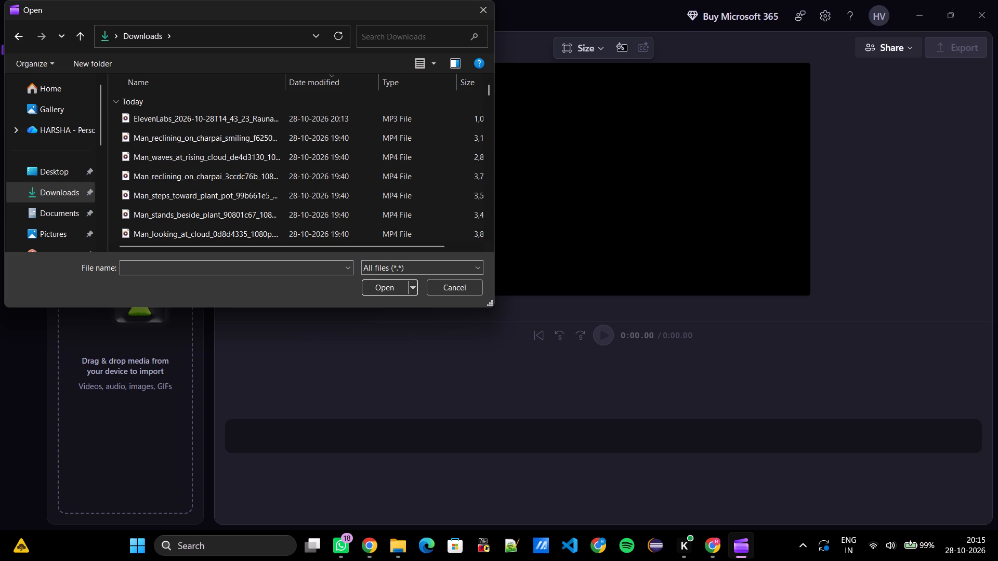
drag(114, 130, 230, 256)
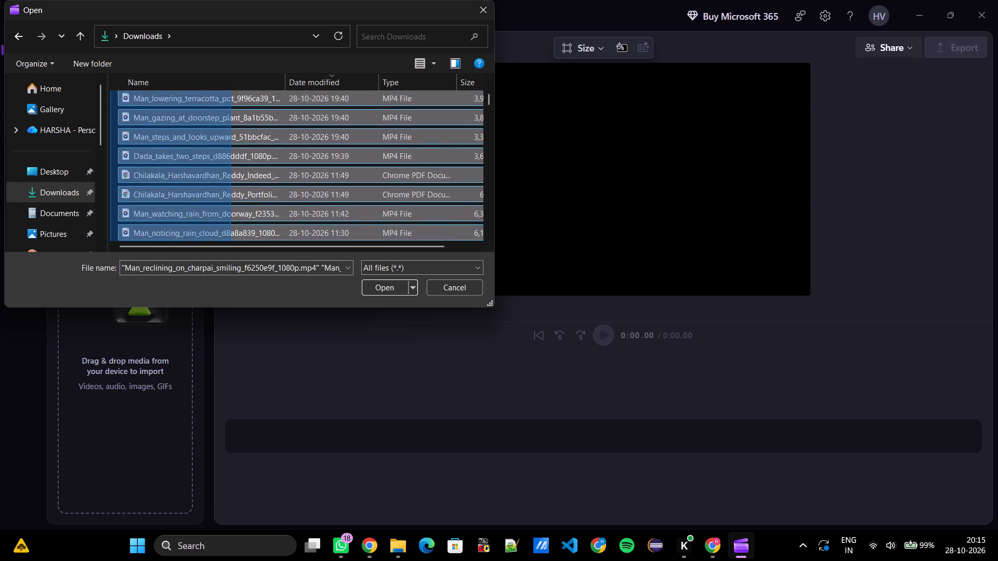
drag(230, 256, 261, 128)
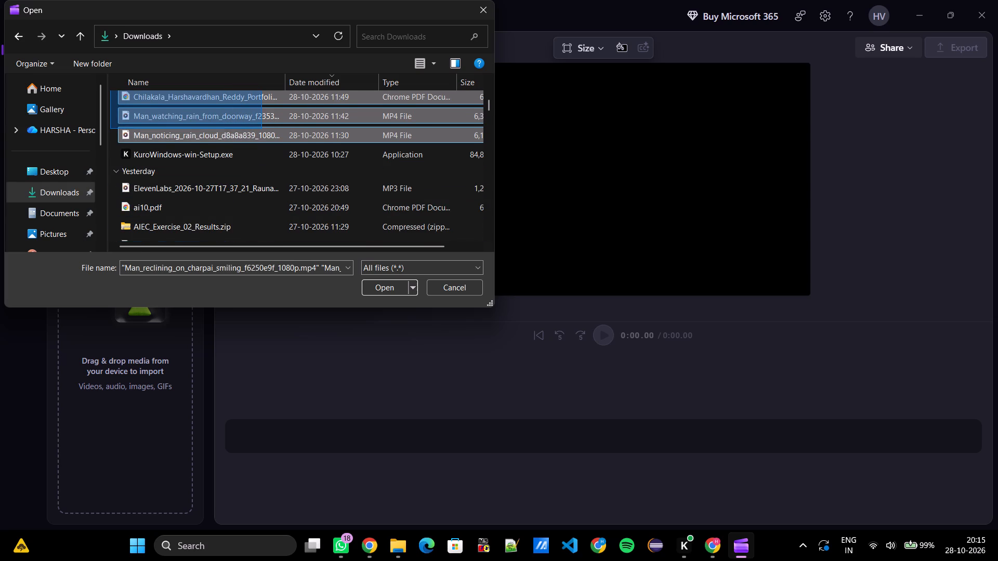
drag(261, 128, 271, 165)
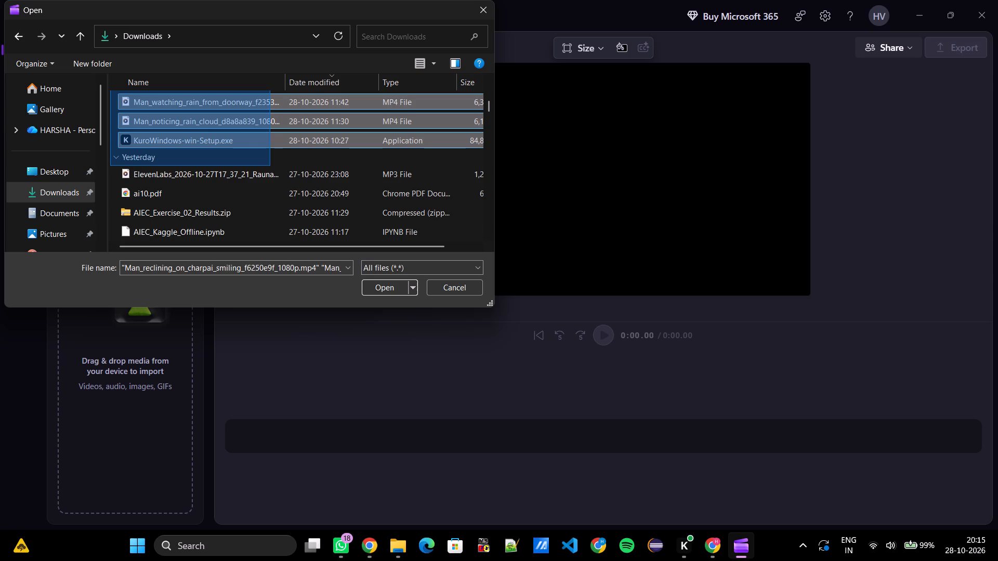
drag(271, 165, 306, 126)
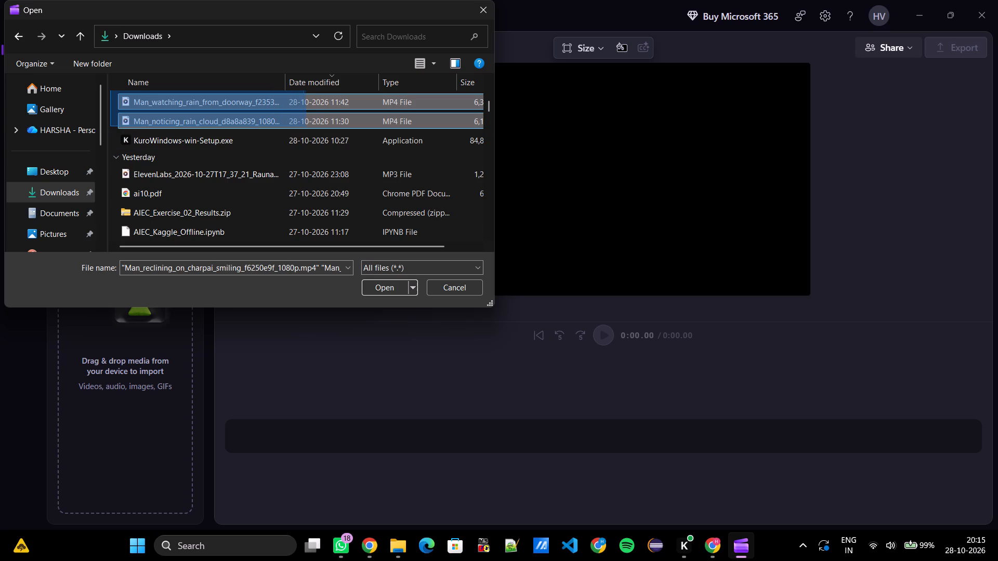
drag(306, 126, 348, 128)
click(375, 285)
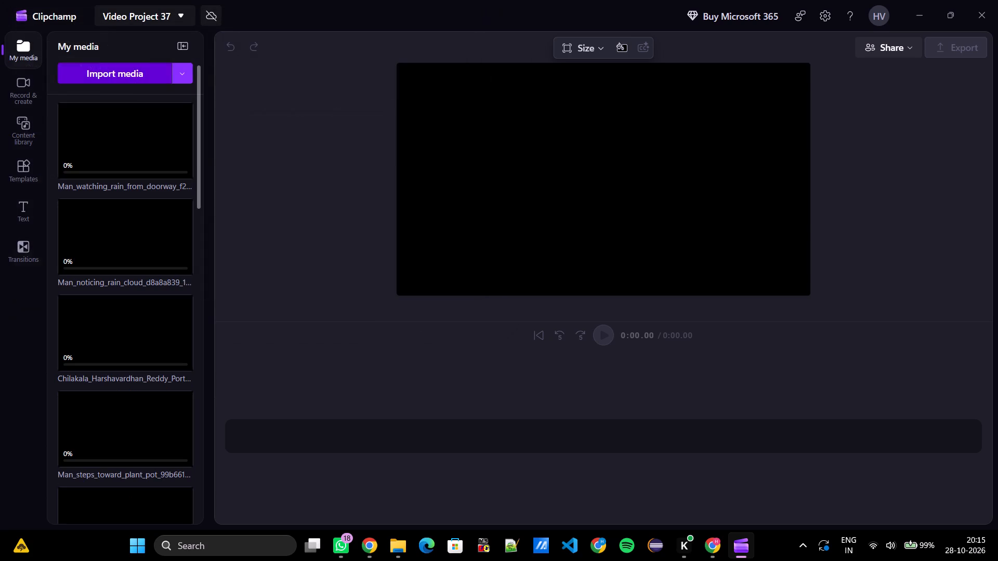
scroll(113, 335, down, 7)
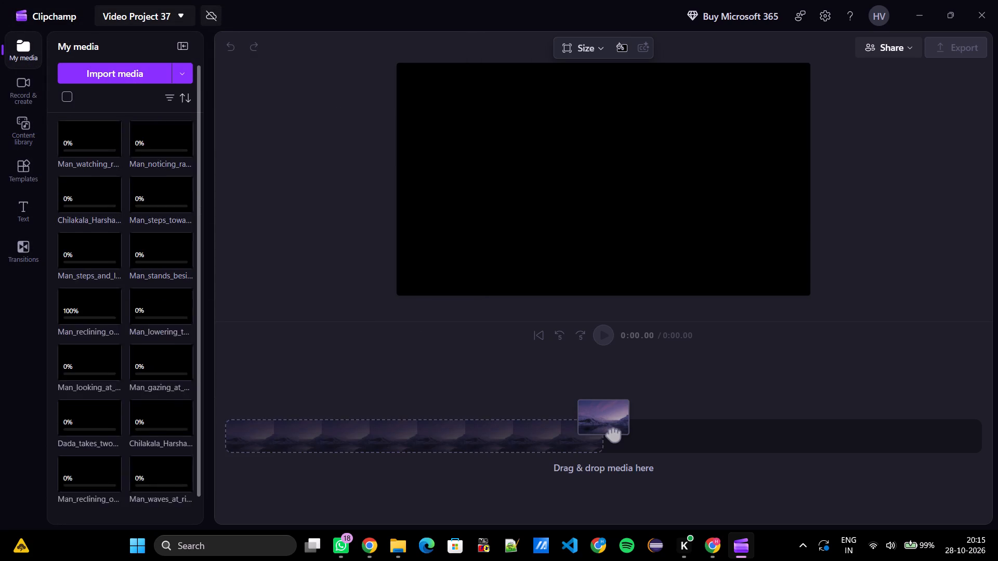
scroll(113, 341, down, 1)
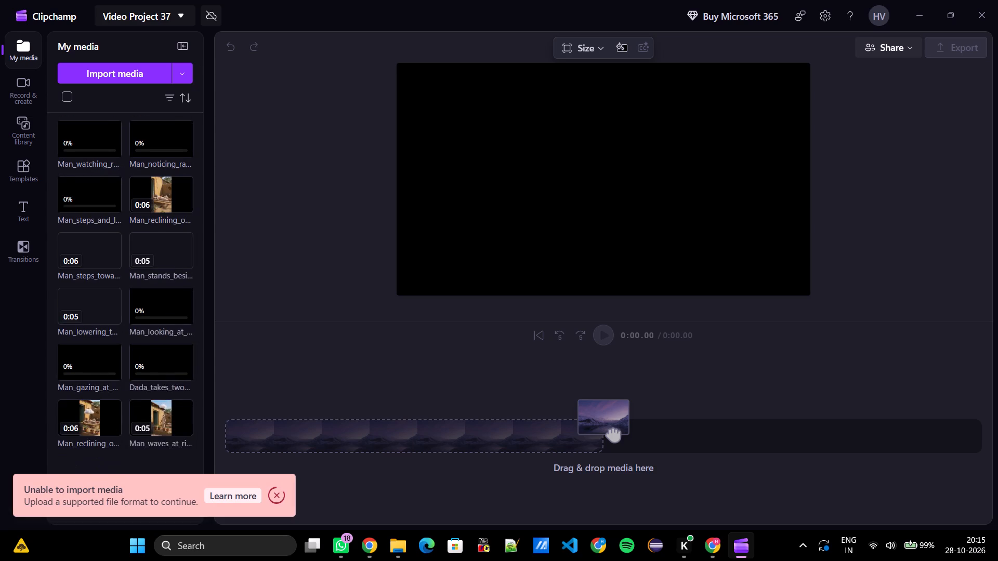
scroll(113, 341, down, 1)
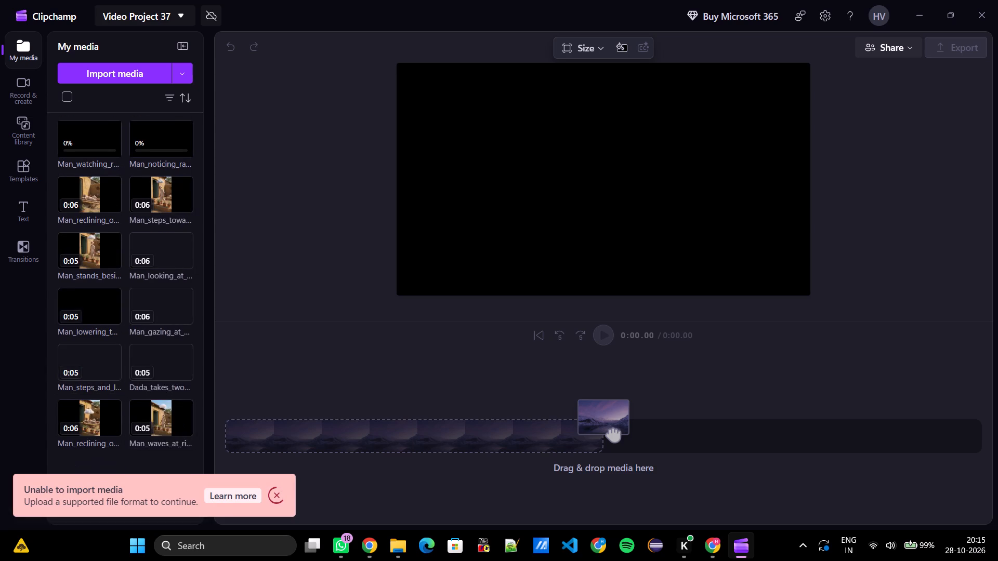
click(278, 492)
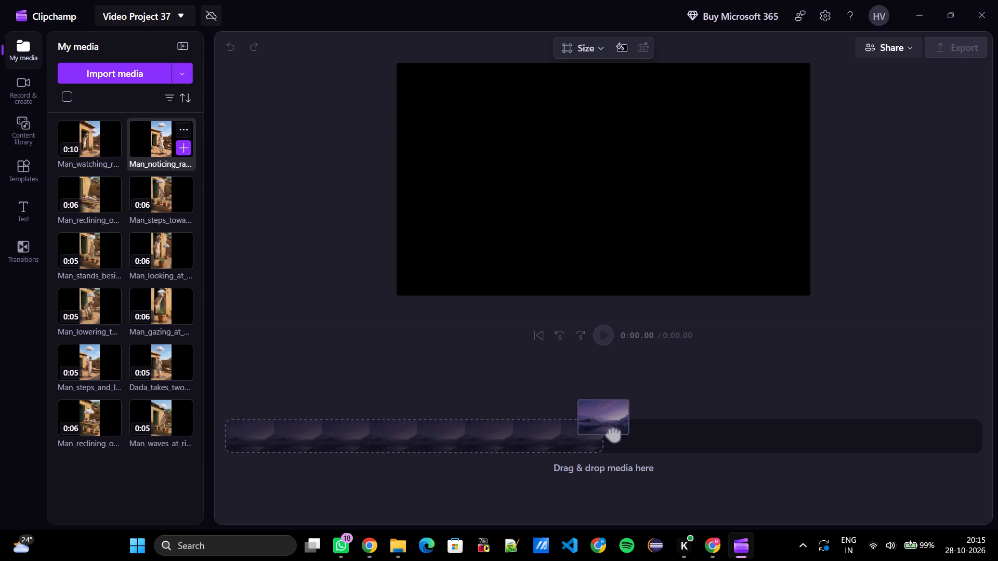
Place the Man_noticing_rain_cloud clip at the start of the empty timeline.
drag(155, 128, 282, 340)
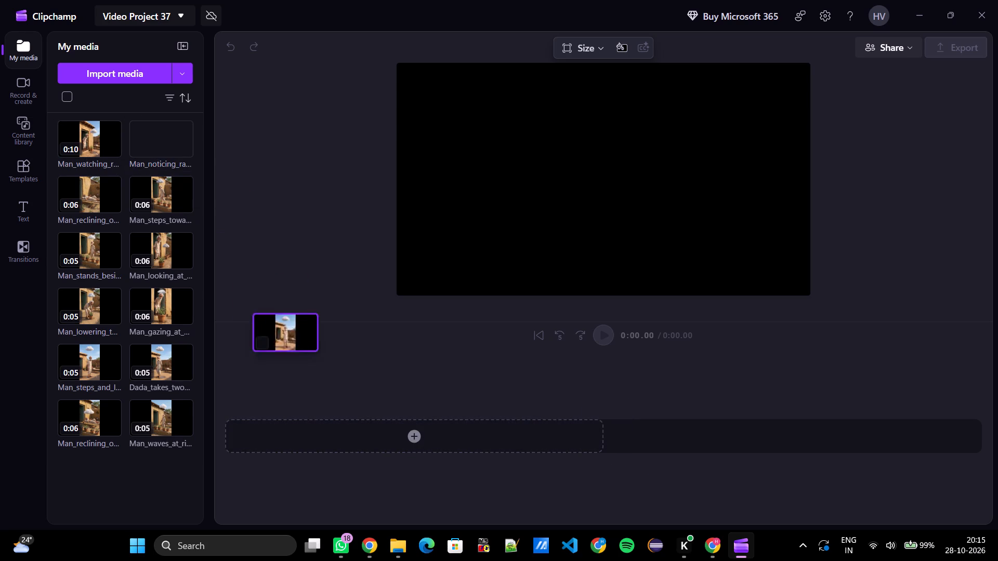
drag(282, 340, 277, 431)
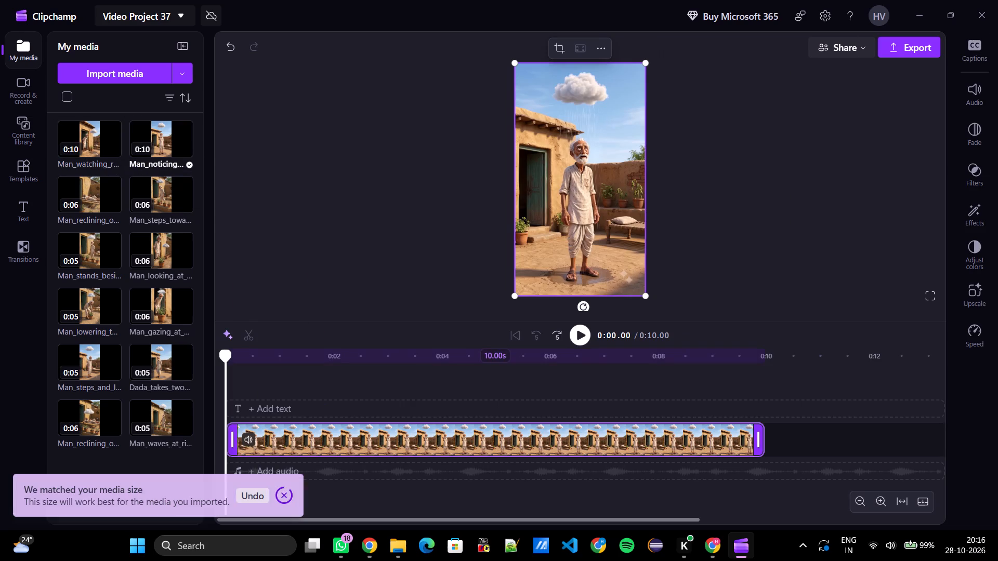
ctrl+scroll(716, 473, down, 4)
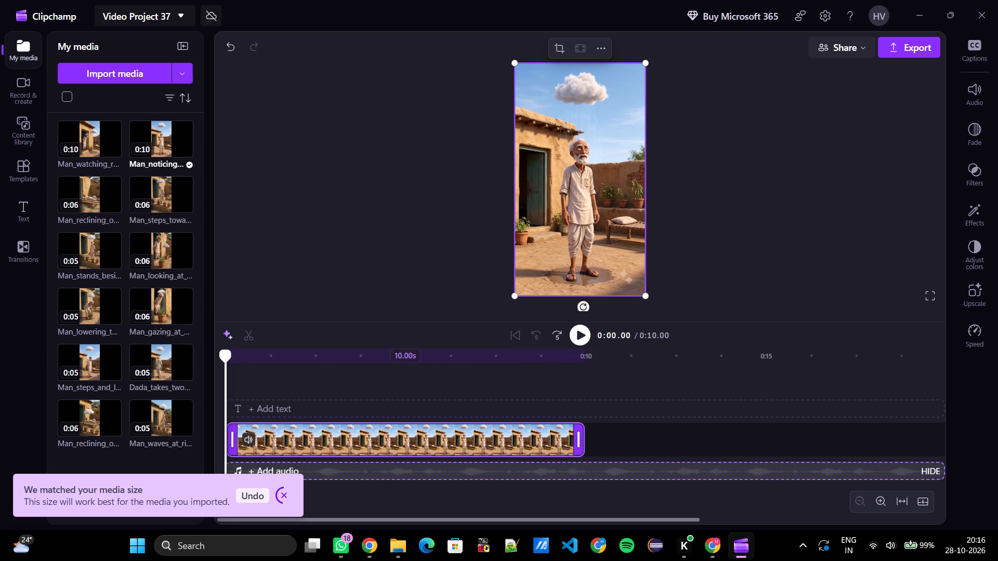
ctrl+scroll(716, 473, down, 3)
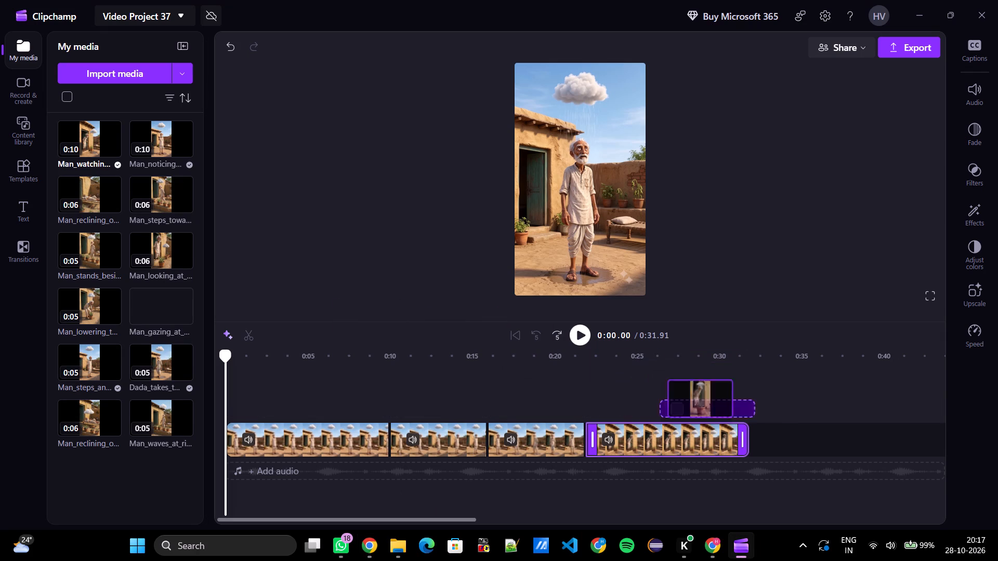
drag(740, 399, 780, 426)
drag(780, 426, 763, 462)
Check the neighbouring Google Flow scene and append the Man_looking_at clip after Man_gazing_at in the Clipchamp timeline.
key(alt+Tab)
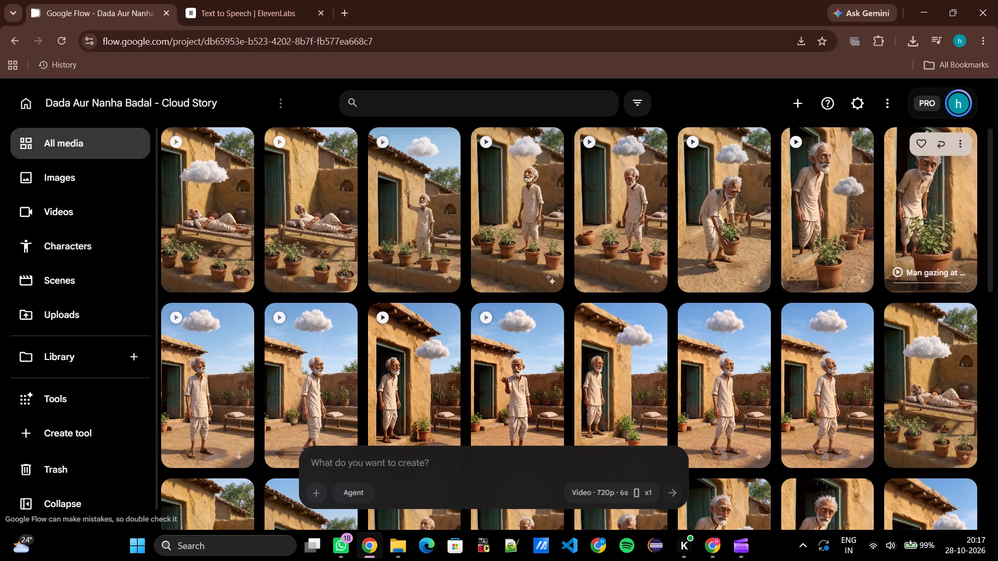
key(alt+Tab)
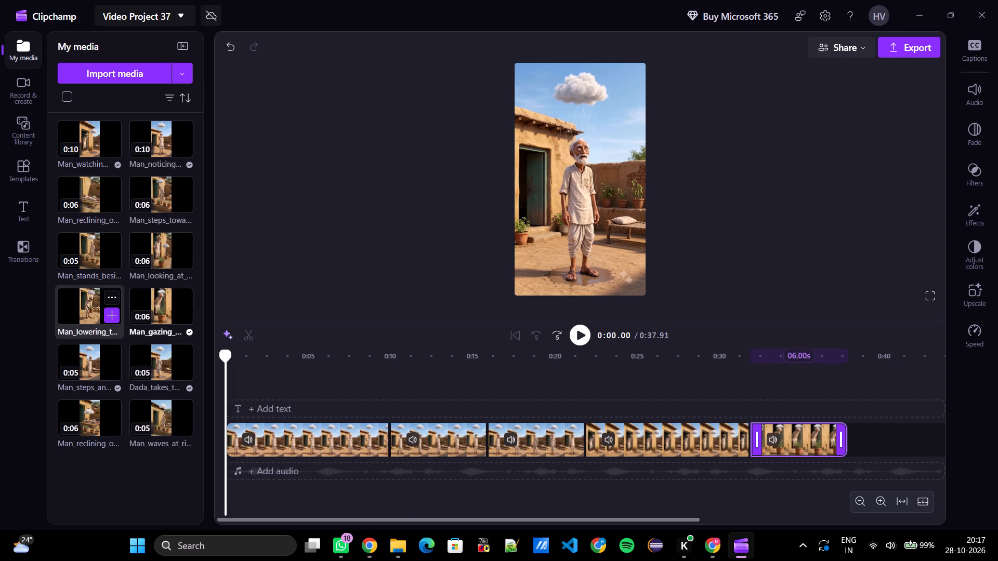
drag(164, 243, 873, 439)
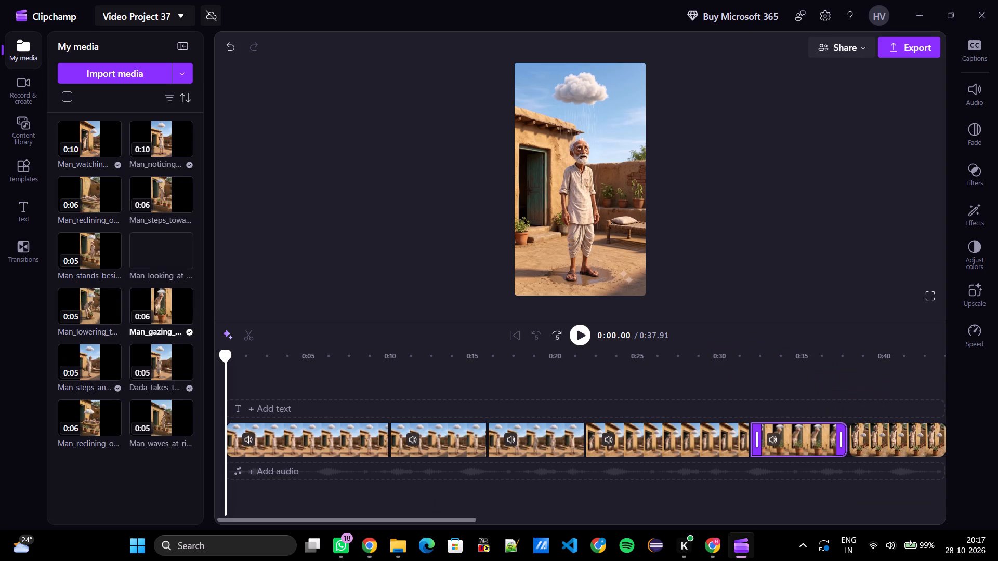
Check the Google Flow scene order and append the Man_lowering clip to the end of the Clipchamp timeline.
ctrl+scroll(873, 442, down, 9)
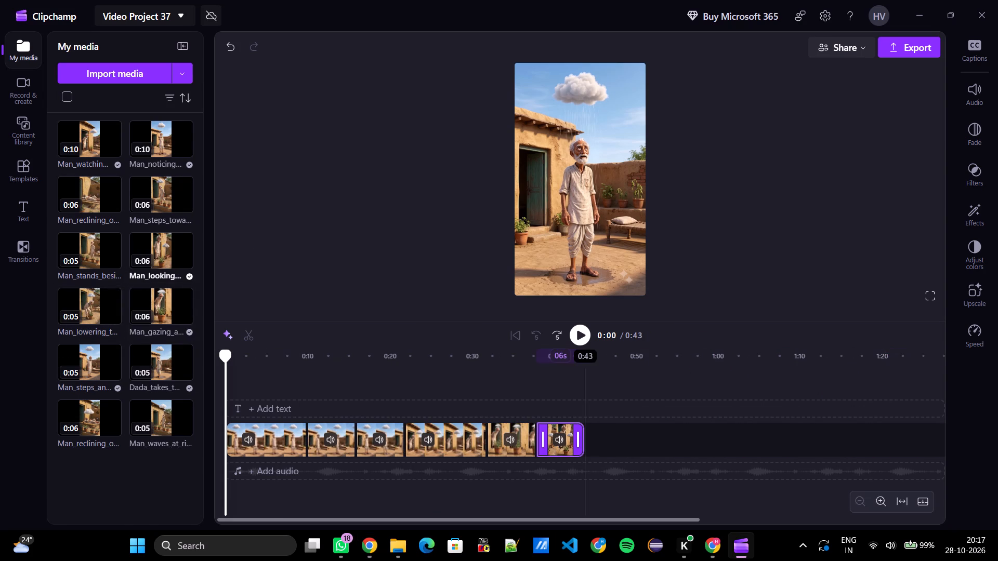
key(alt+Tab)
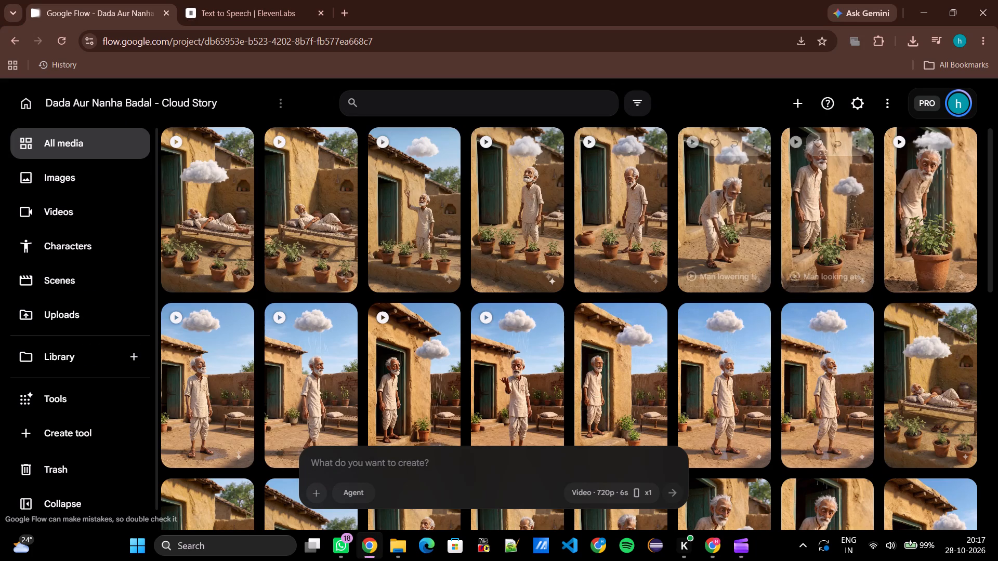
key(alt+Tab)
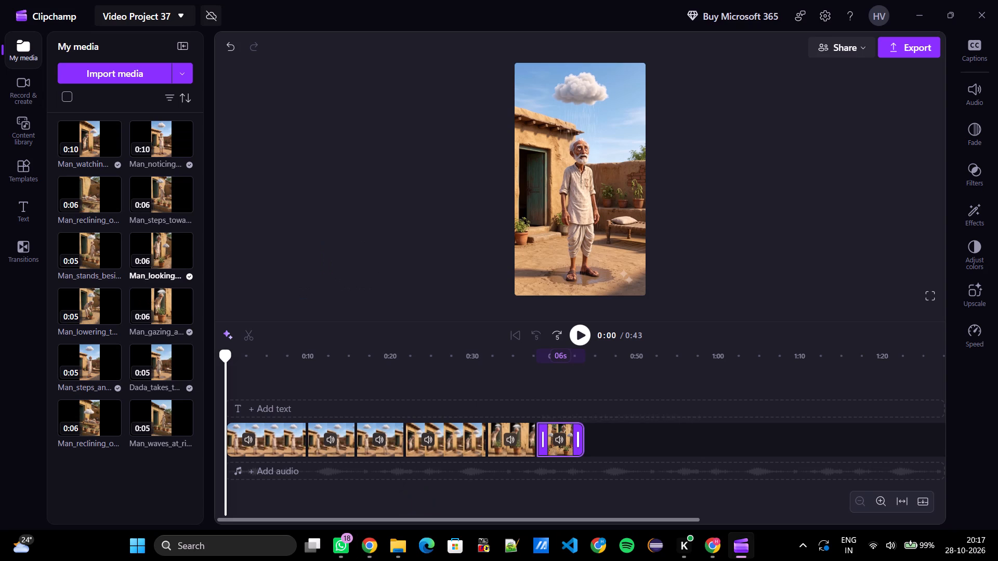
drag(90, 302, 526, 380)
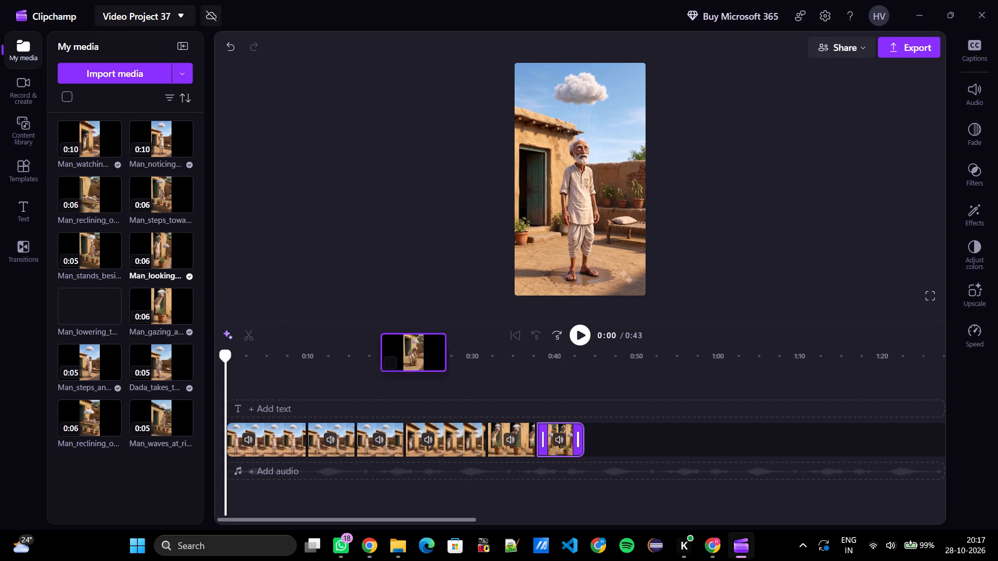
drag(526, 380, 608, 451)
Check the Google Flow scenes and append the Man_steps_towa… clip after the Man_lowering clip in Clipchamp.
key(alt+Tab)
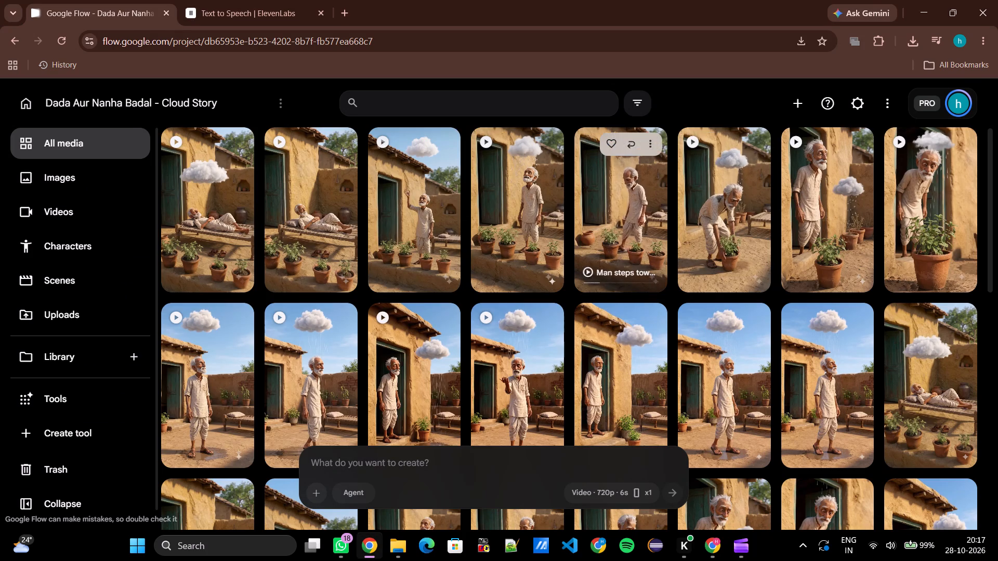
key(alt+Tab)
drag(153, 190, 394, 295)
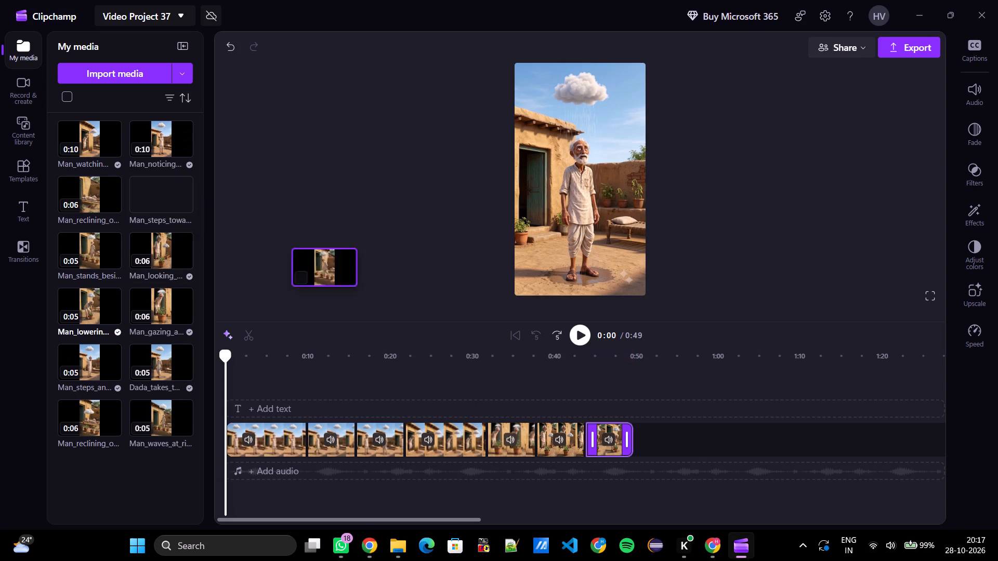
drag(394, 295, 637, 438)
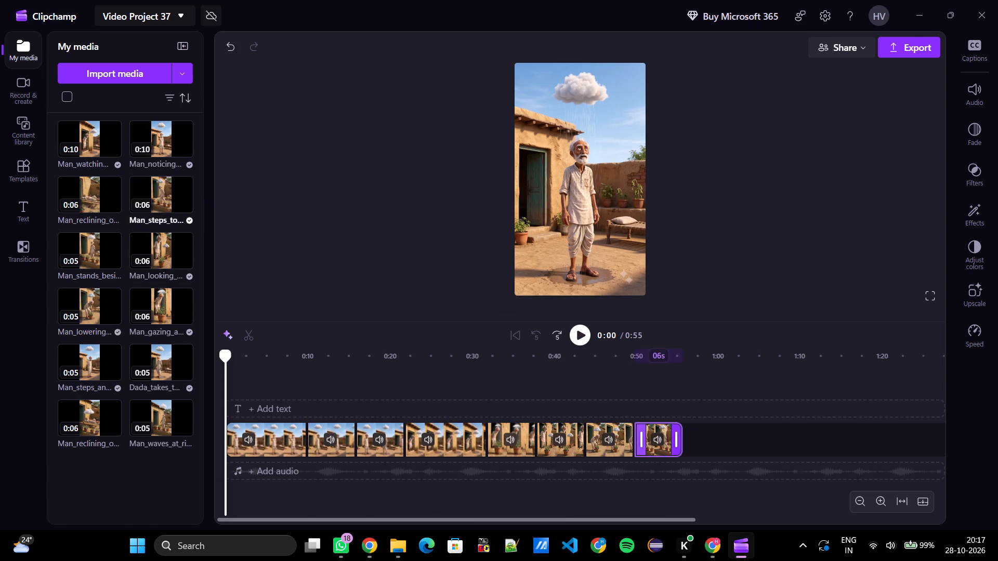
Check the Google Flow scenes and append the Man_stands_beside clip to the end of the Clipchamp timeline.
key(alt+Tab)
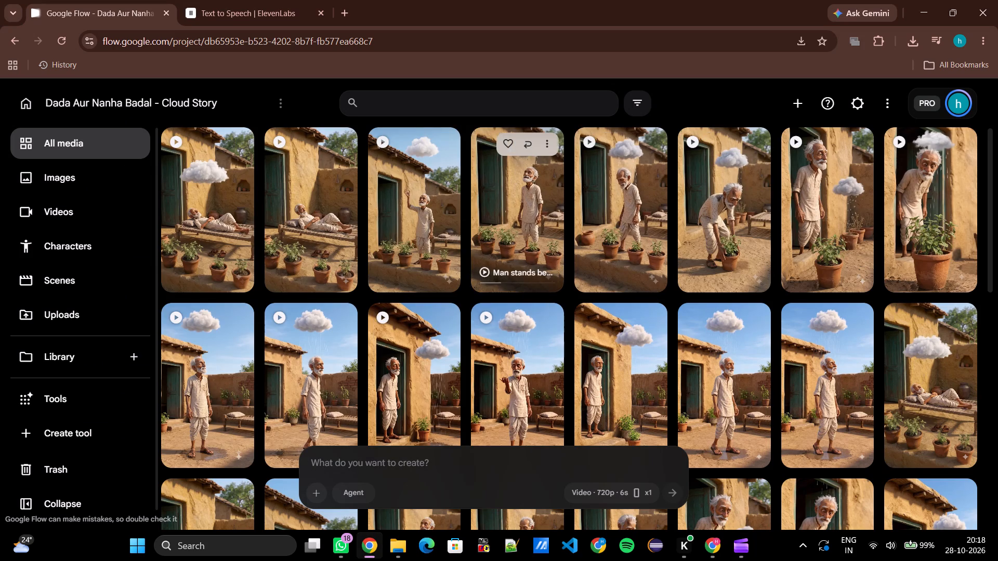
key(alt+Tab)
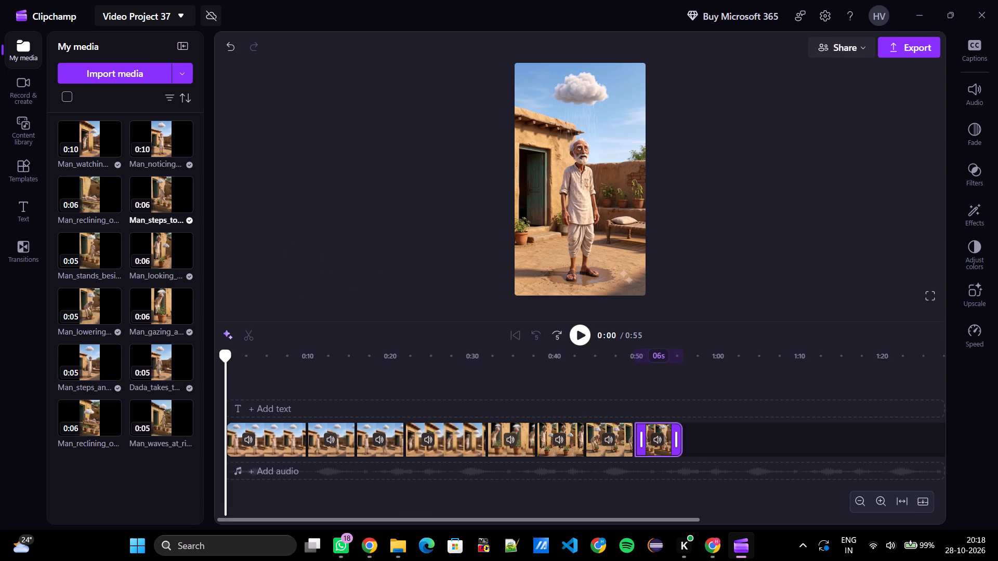
drag(79, 252, 270, 309)
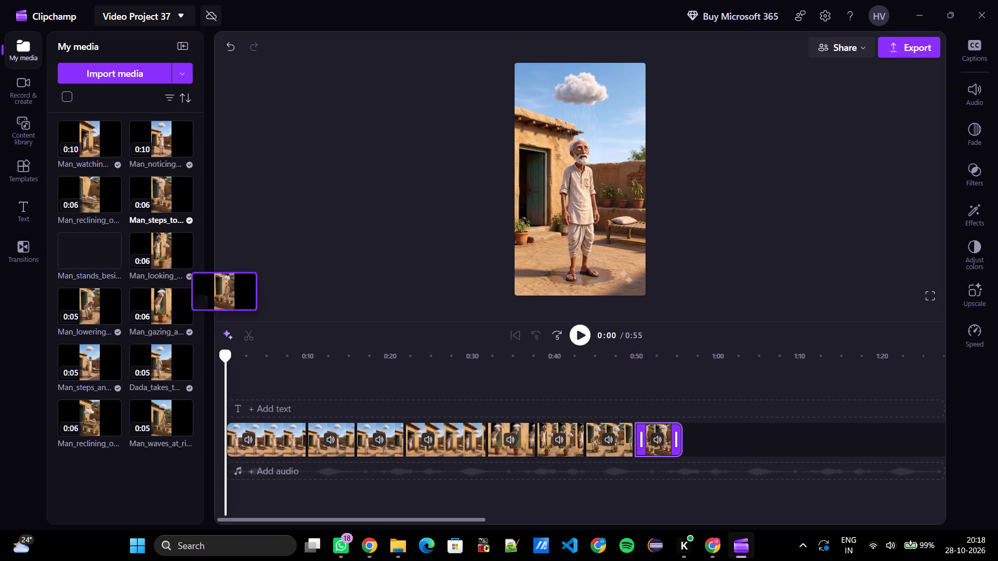
drag(270, 309, 691, 450)
Check the Google Flow scenes and append the Man_waves_at_rising_cloud clip directly after Man_stands_beside in Clipchamp.
key(alt+Tab)
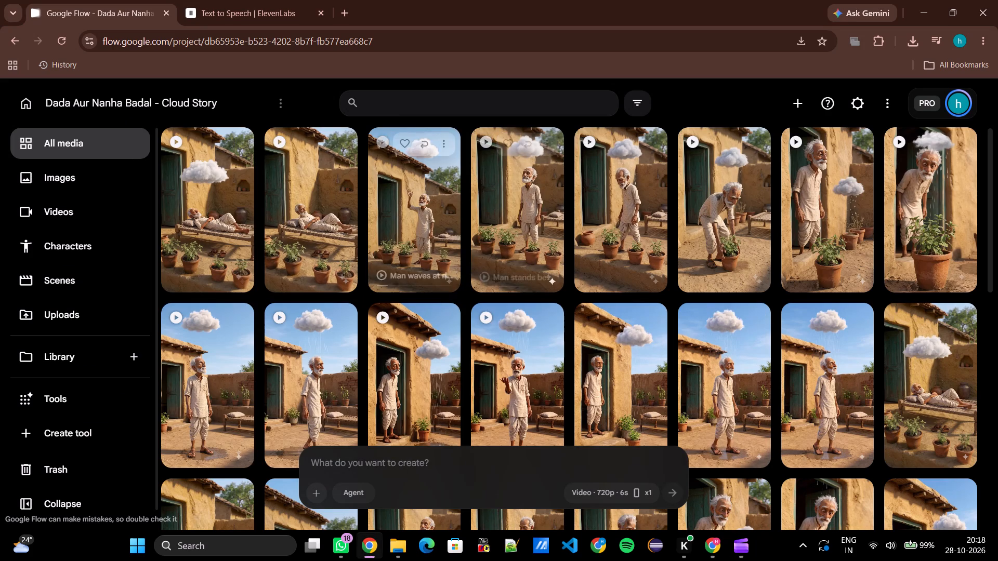
key(alt+Tab)
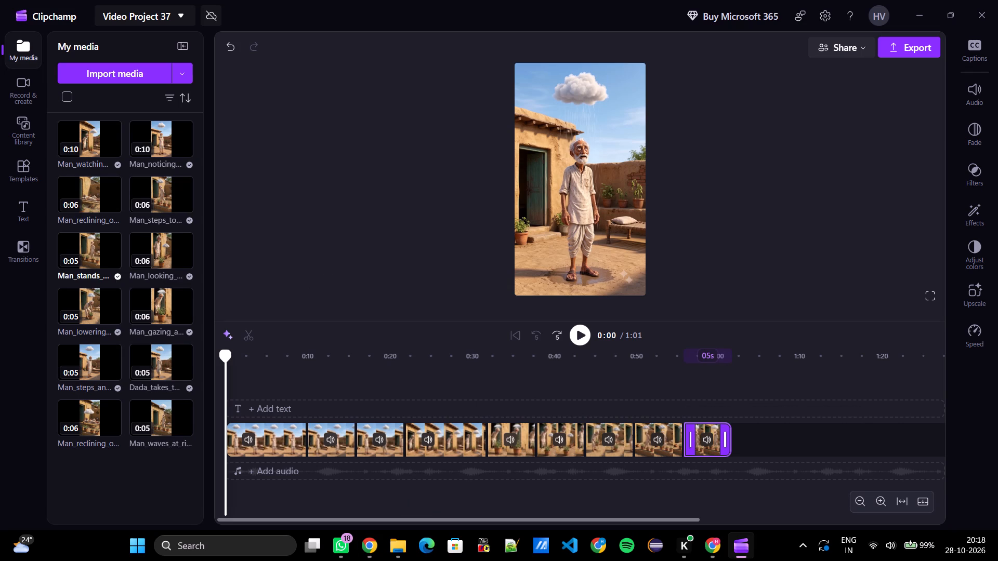
drag(163, 419, 787, 434)
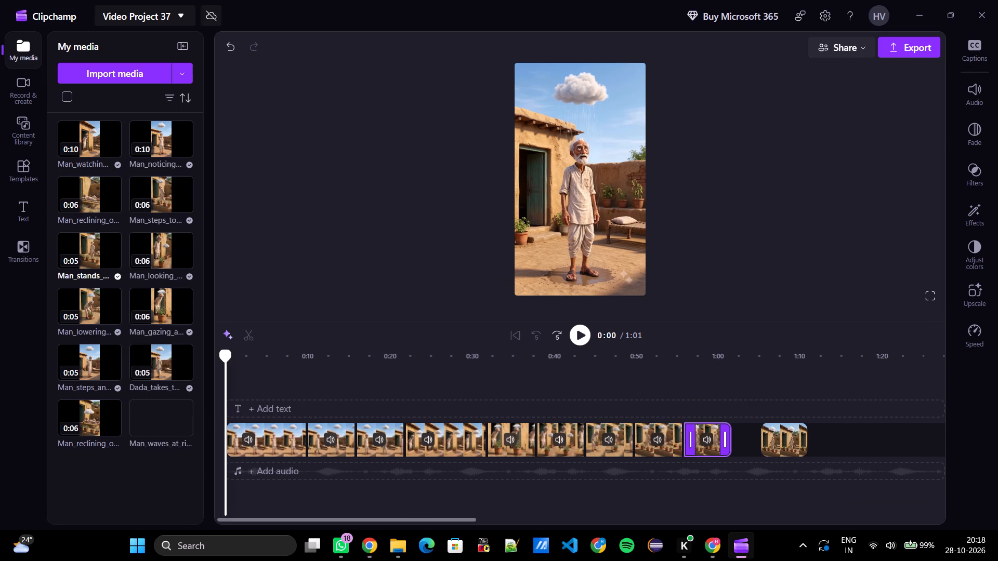
drag(787, 434, 754, 437)
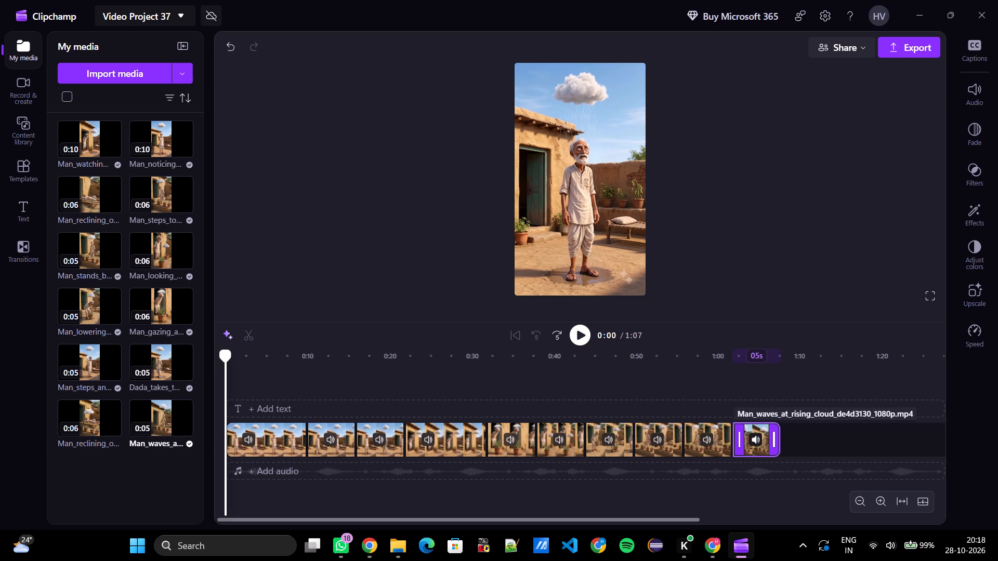
Check the Google Flow scenes and append the Man_reclining_on_charpai_3ccdc76b clip after Man_waves_at_rising_cloud in Clipchamp.
key(alt+Tab)
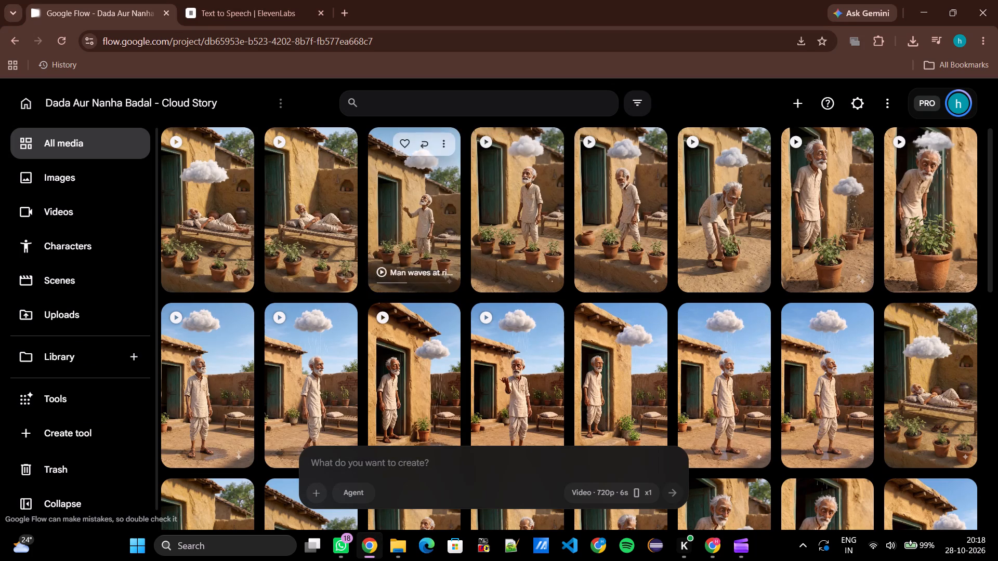
key(alt+Tab)
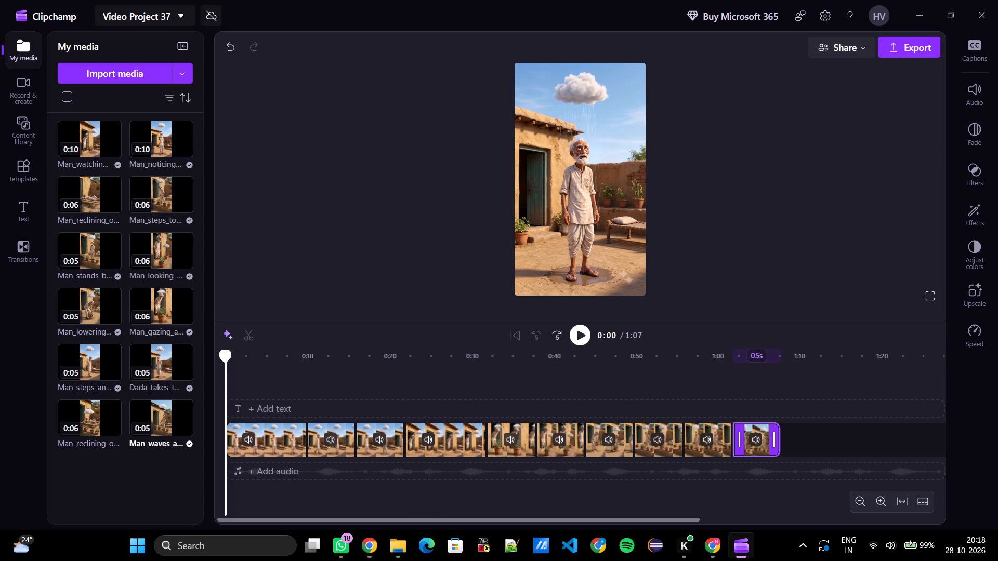
drag(81, 179, 399, 244)
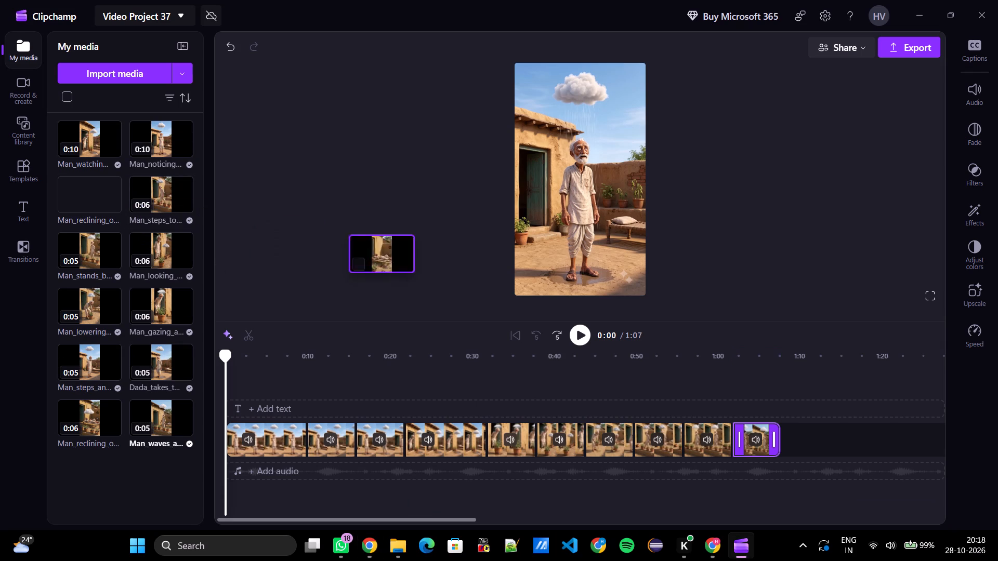
drag(399, 244, 804, 424)
drag(804, 424, 800, 448)
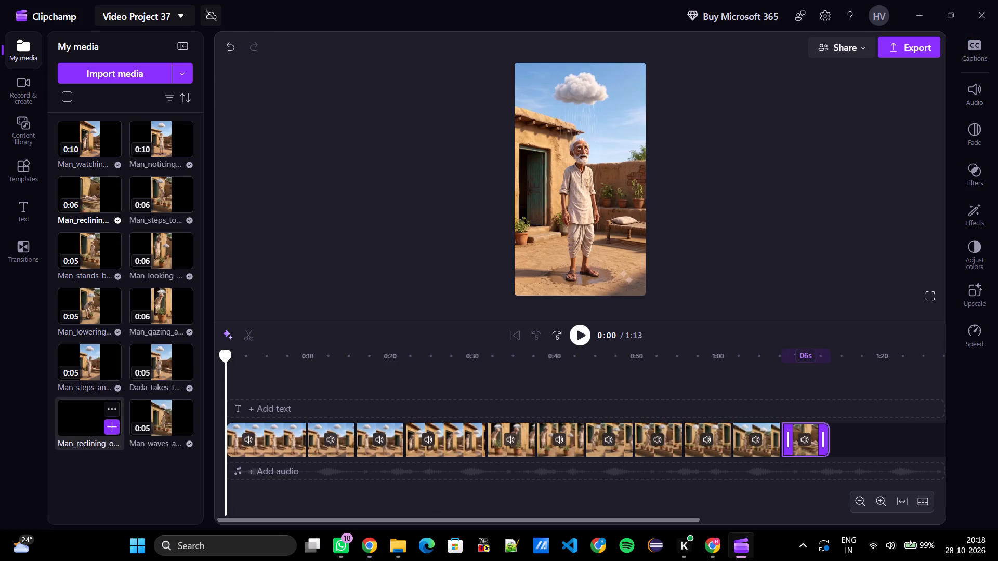
drag(85, 420, 853, 452)
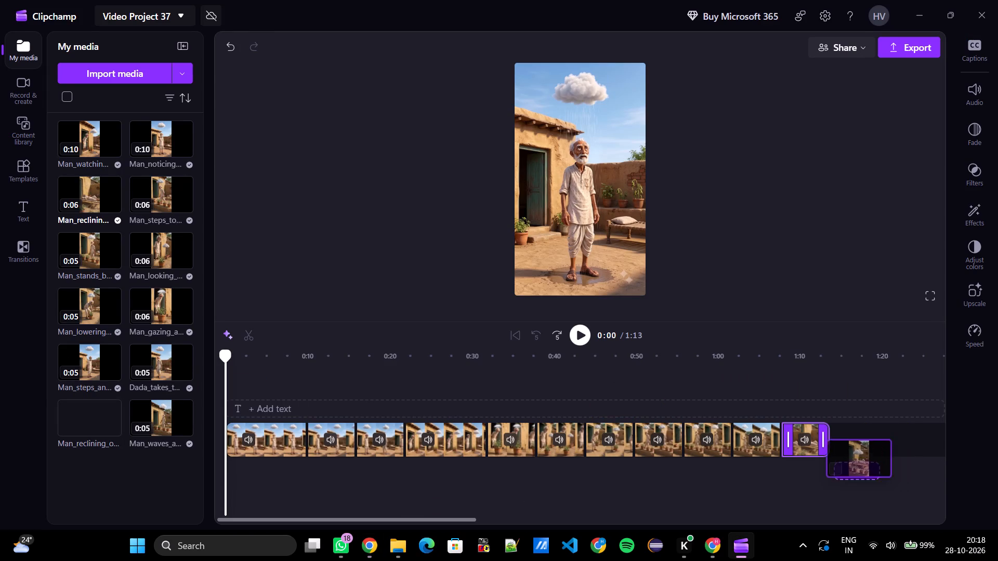
drag(853, 452, 852, 445)
Mute the audio of all twelve clips on the timeline, from the last one back to Man_noticing_rain_cloud.
click(853, 442)
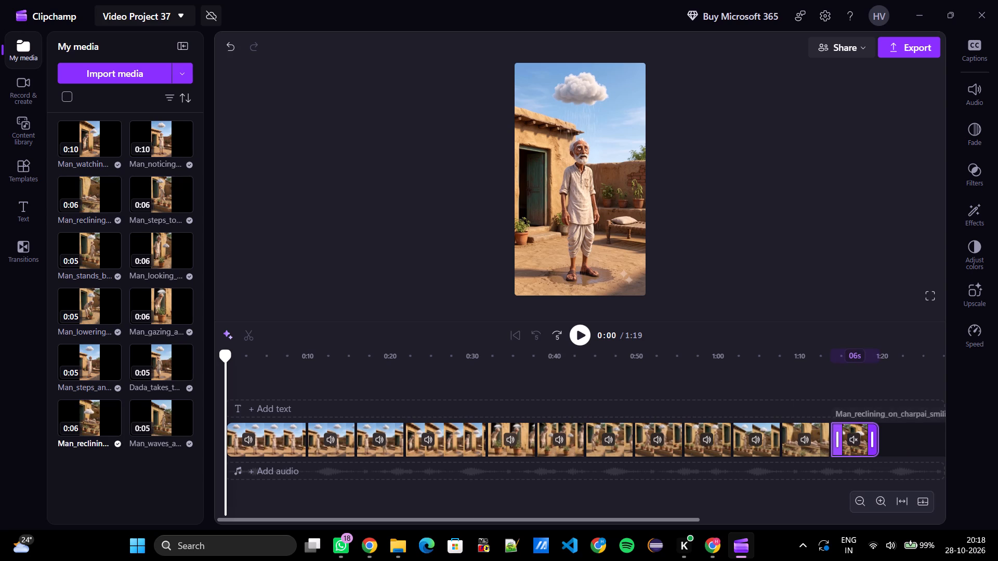
click(805, 438)
click(757, 442)
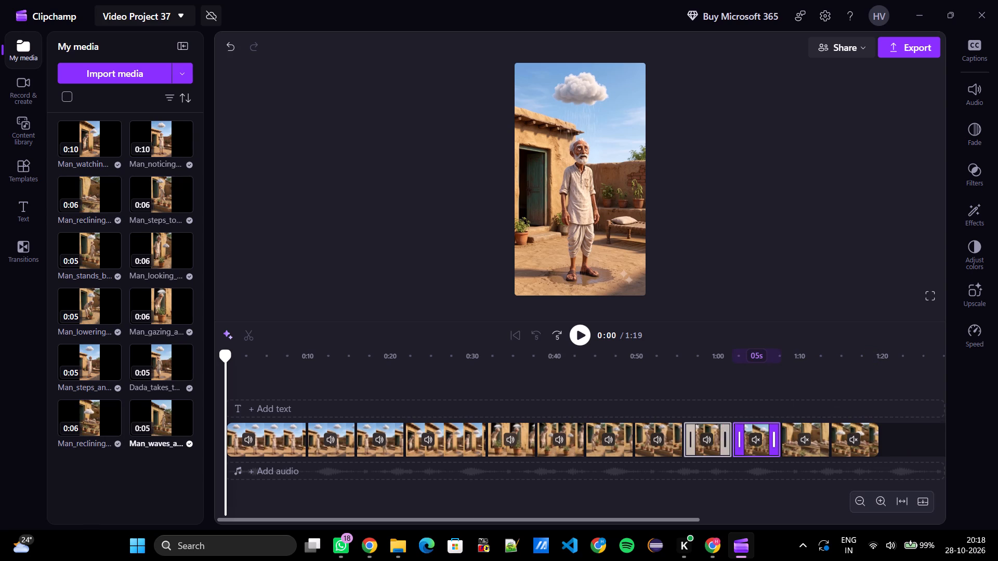
click(707, 443)
click(652, 441)
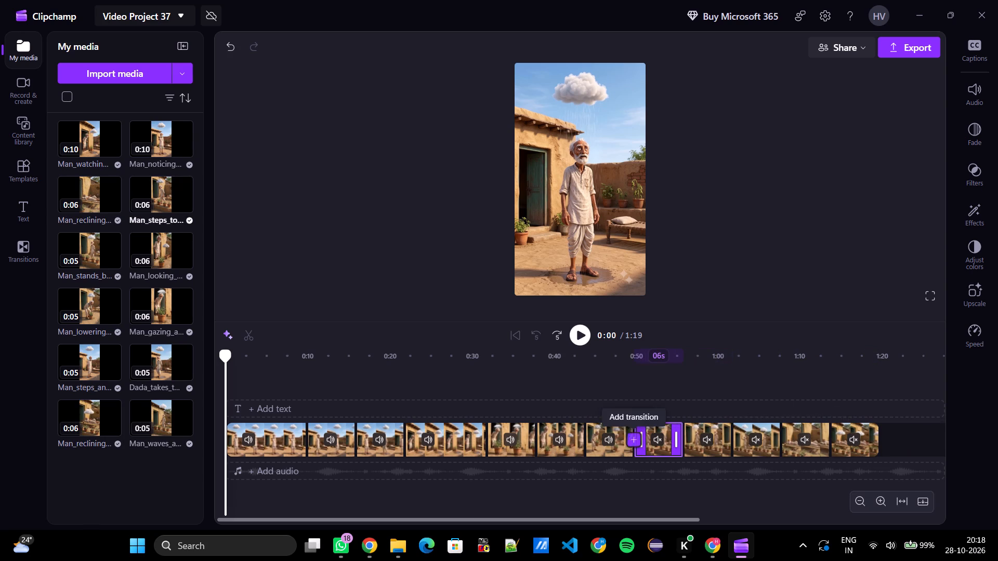
click(606, 439)
click(559, 441)
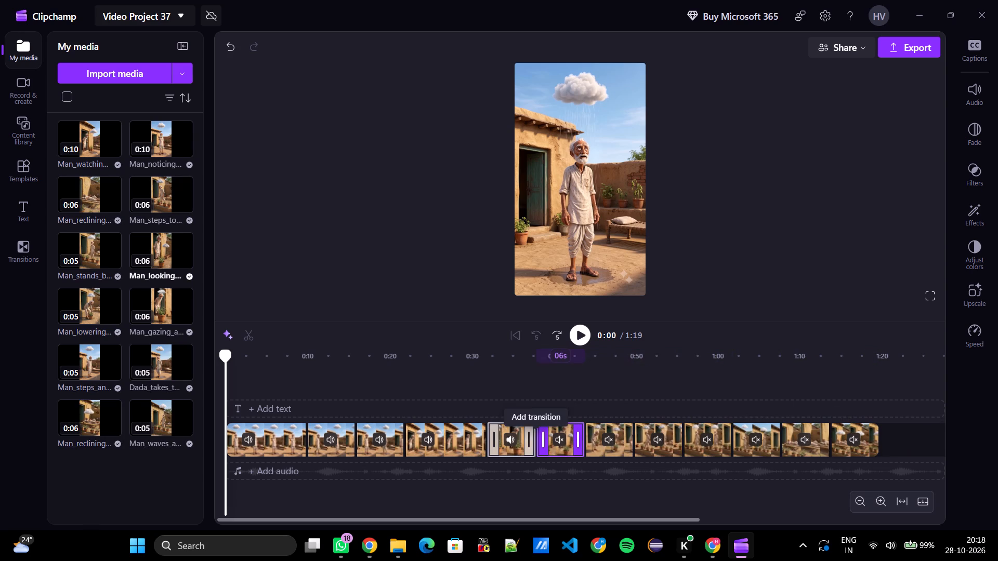
click(510, 440)
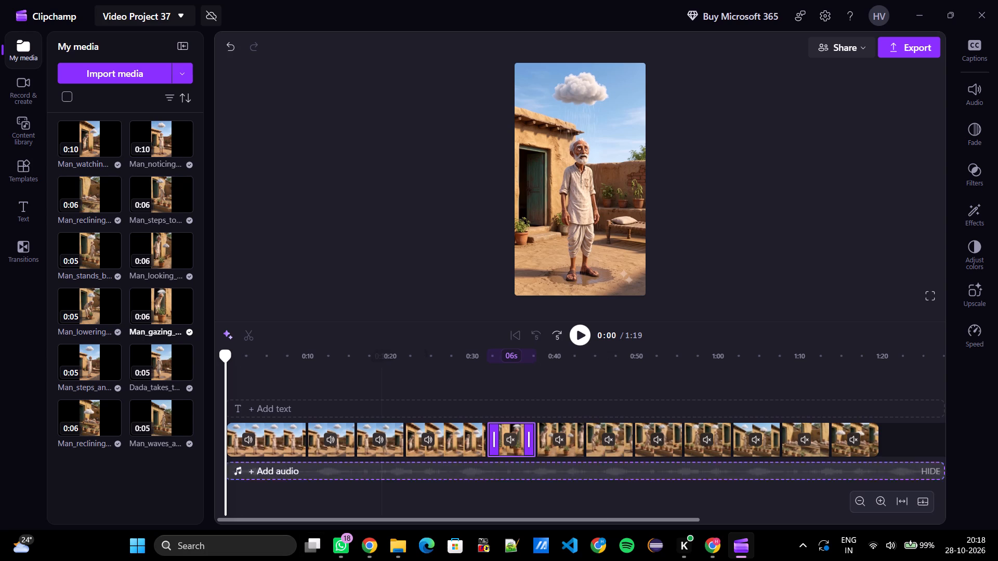
click(427, 434)
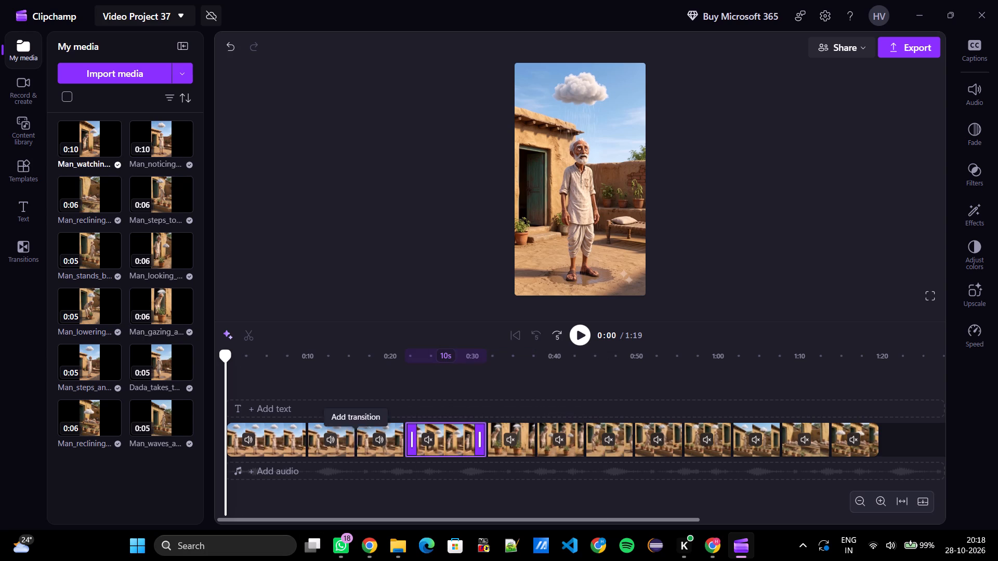
click(376, 438)
click(329, 434)
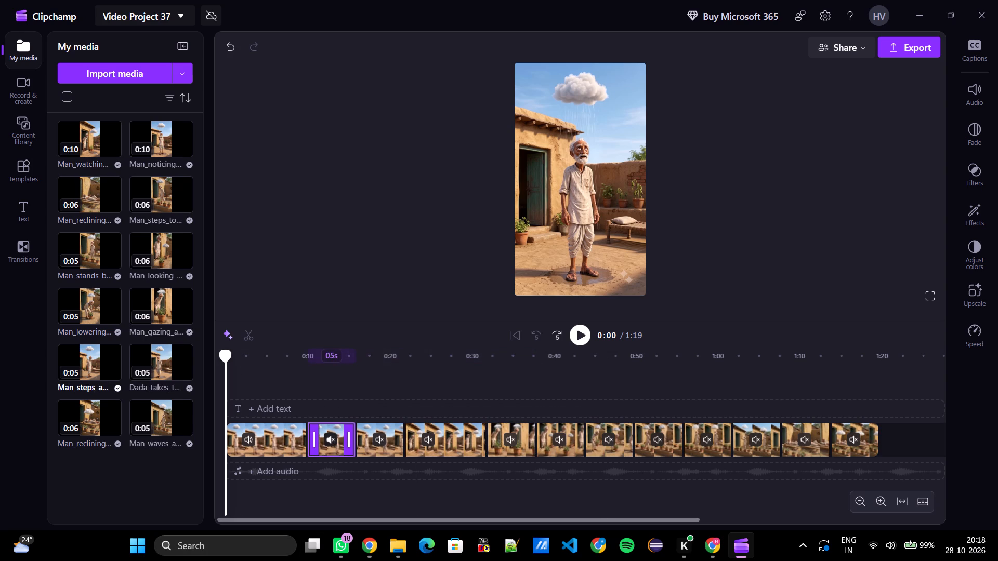
click(246, 431)
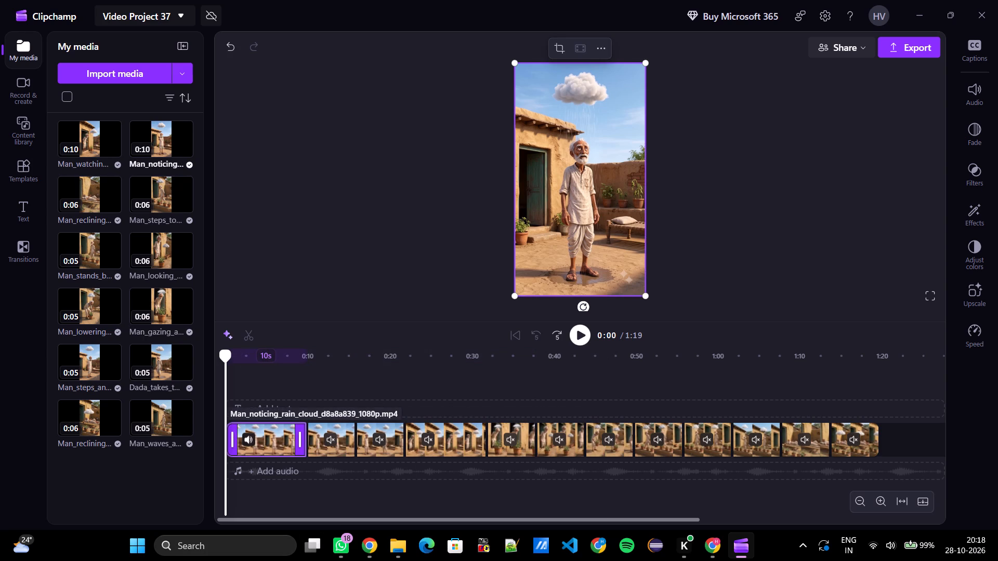
click(250, 436)
Set the speed of the opening Man_noticing_rain_cloud clip to 1.5x and delete the gap after it.
scroll(379, 428, right, 2)
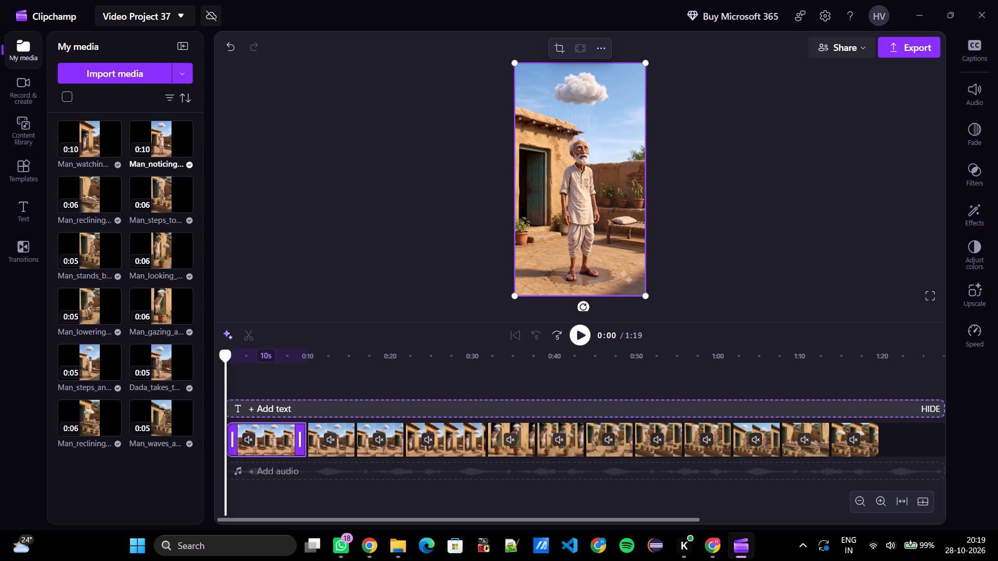
click(988, 334)
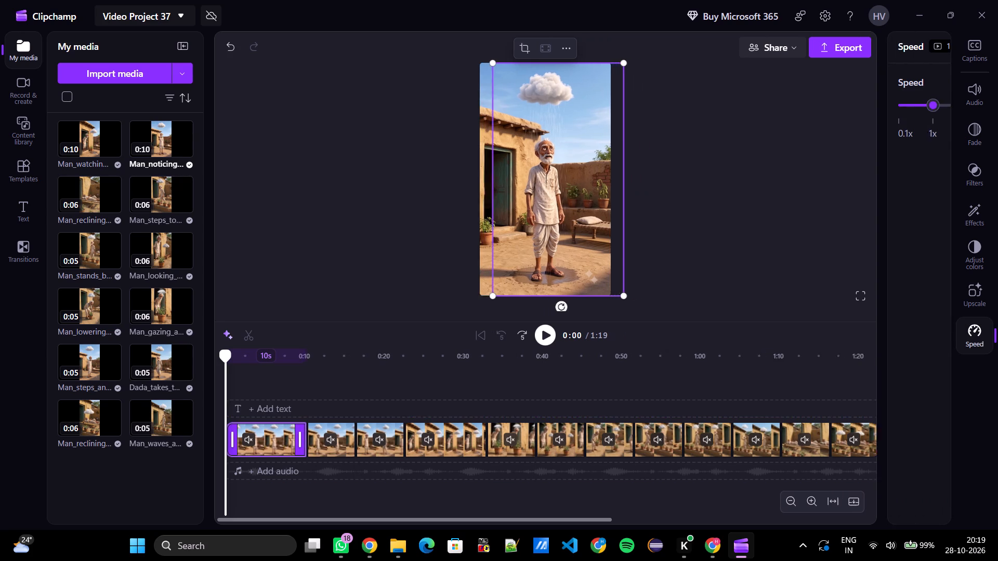
click(875, 103)
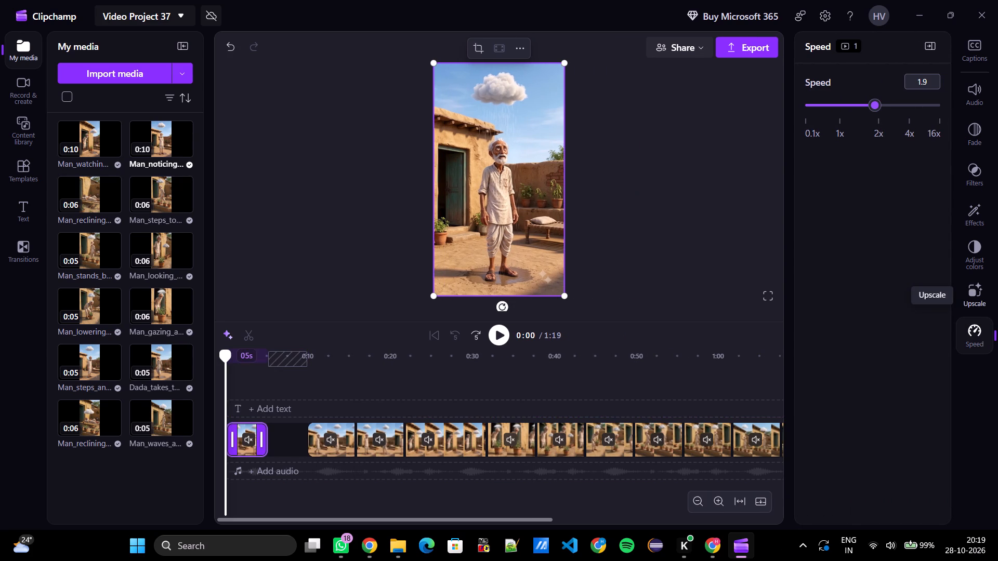
click(875, 103)
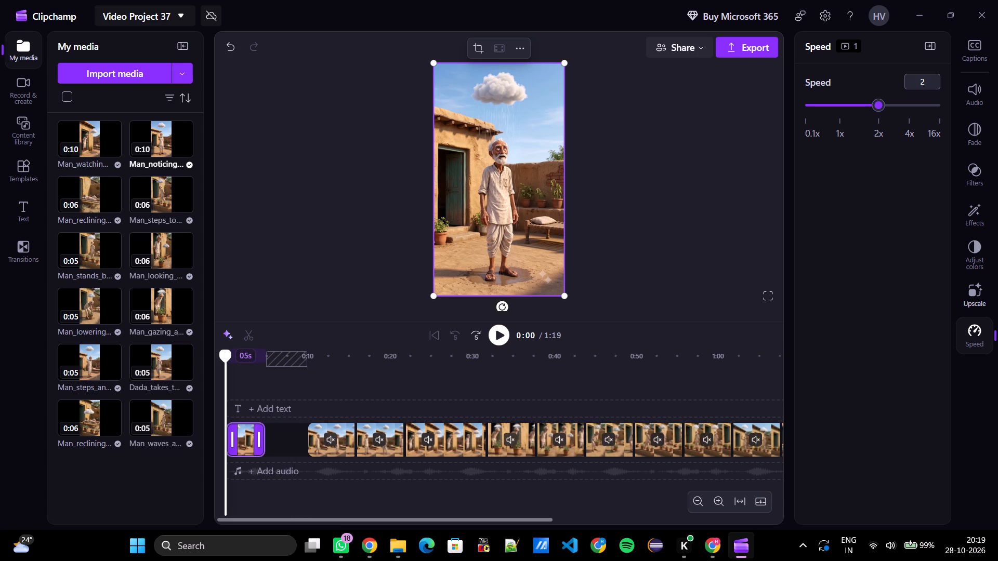
click(858, 107)
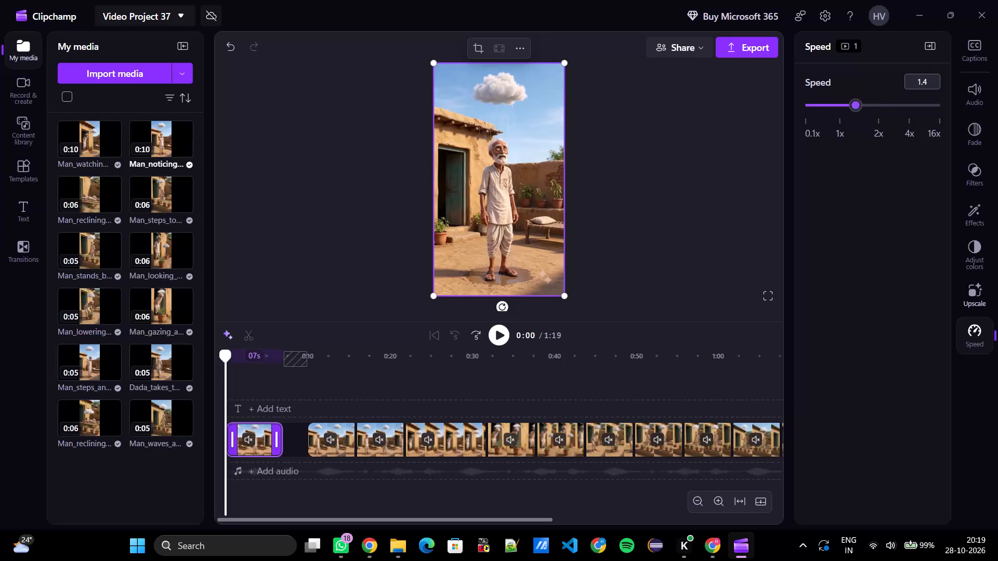
drag(854, 108, 860, 109)
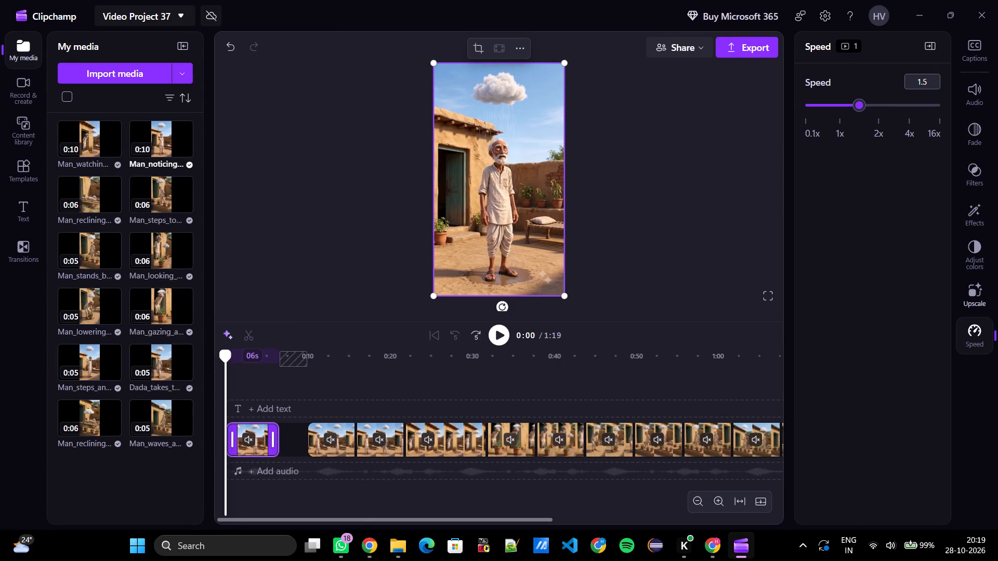
click(293, 440)
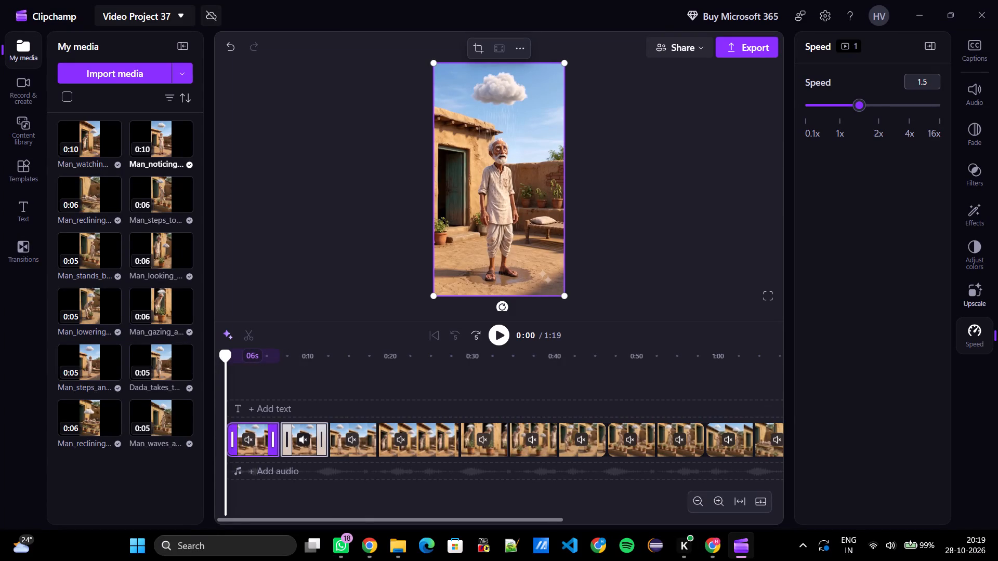
Set the second and third clips, Man_steps_an… and Dada_takes_t…, to 1.5x speed and delete the gap after each.
click(312, 452)
click(860, 100)
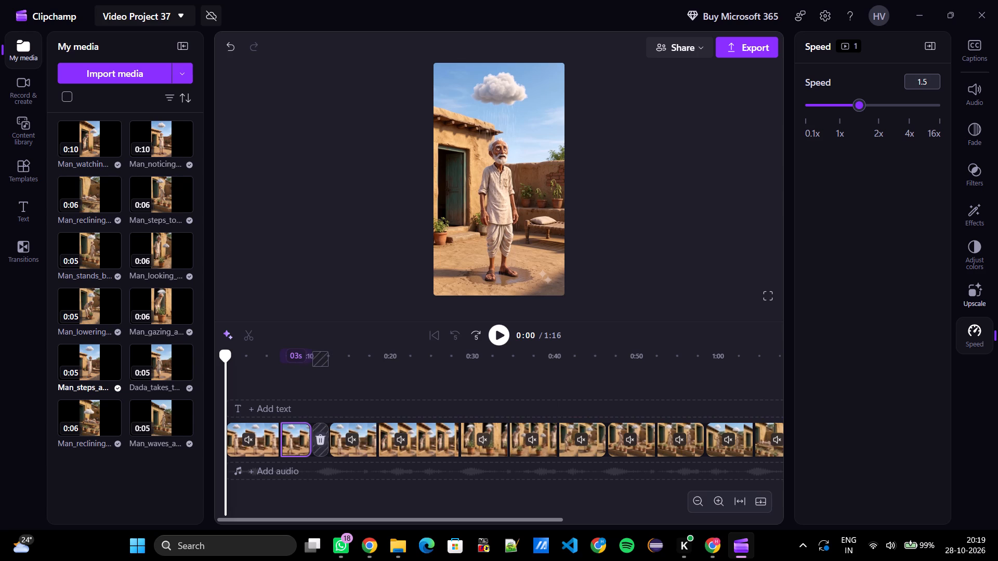
click(320, 437)
click(335, 453)
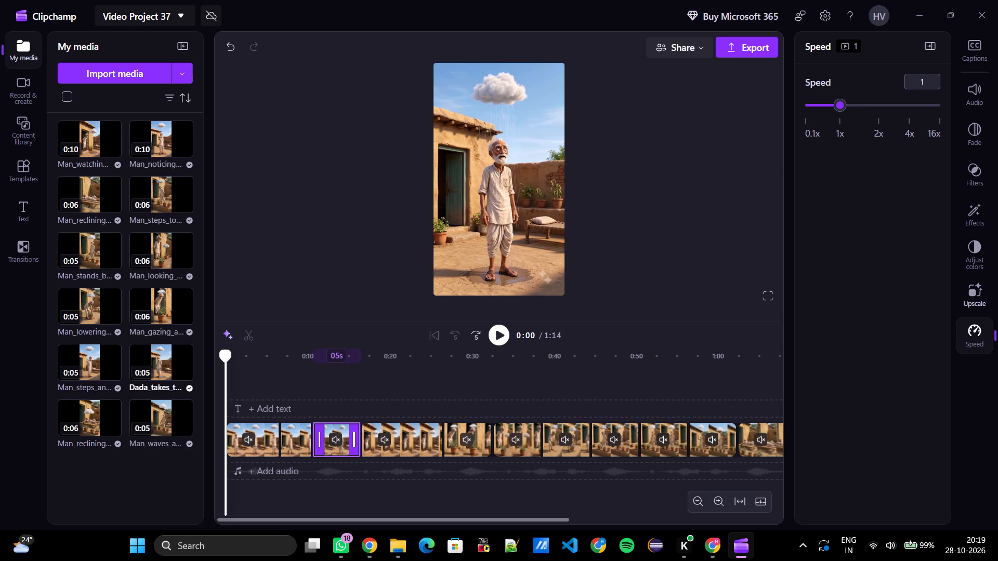
click(862, 105)
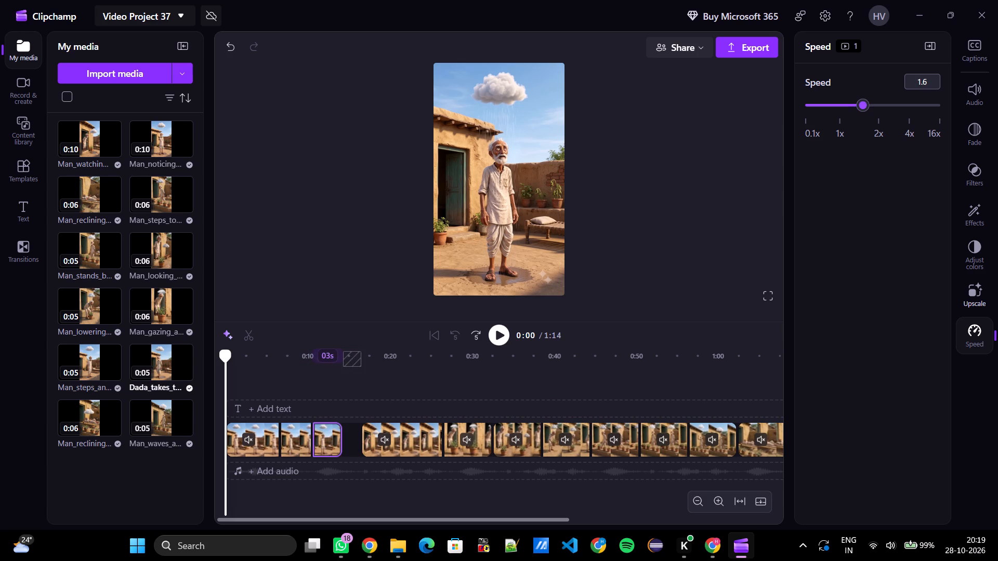
click(861, 99)
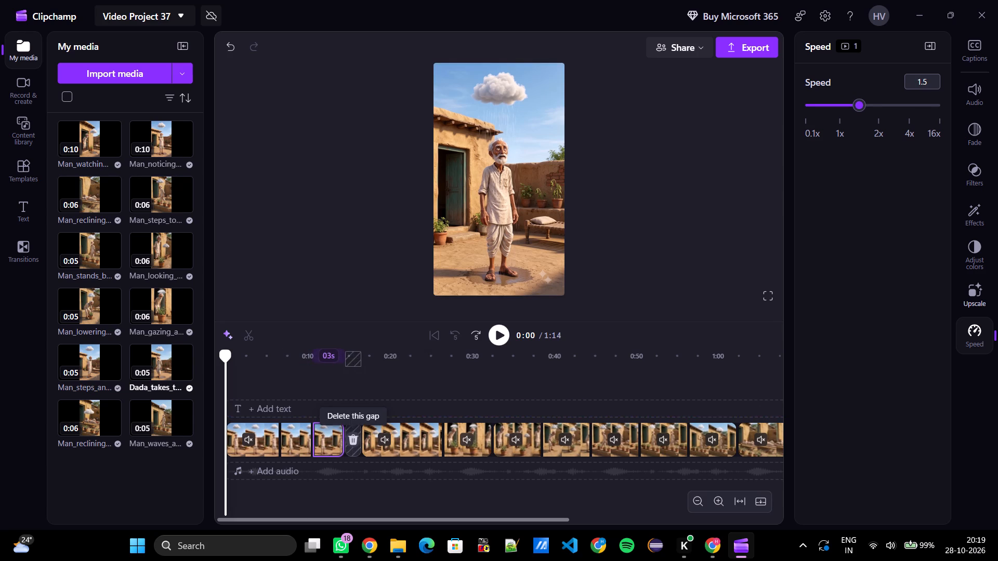
click(356, 438)
Set the Man_watching and Man_gazing clips to 1.5x speed and delete the gap each one leaves behind.
click(396, 428)
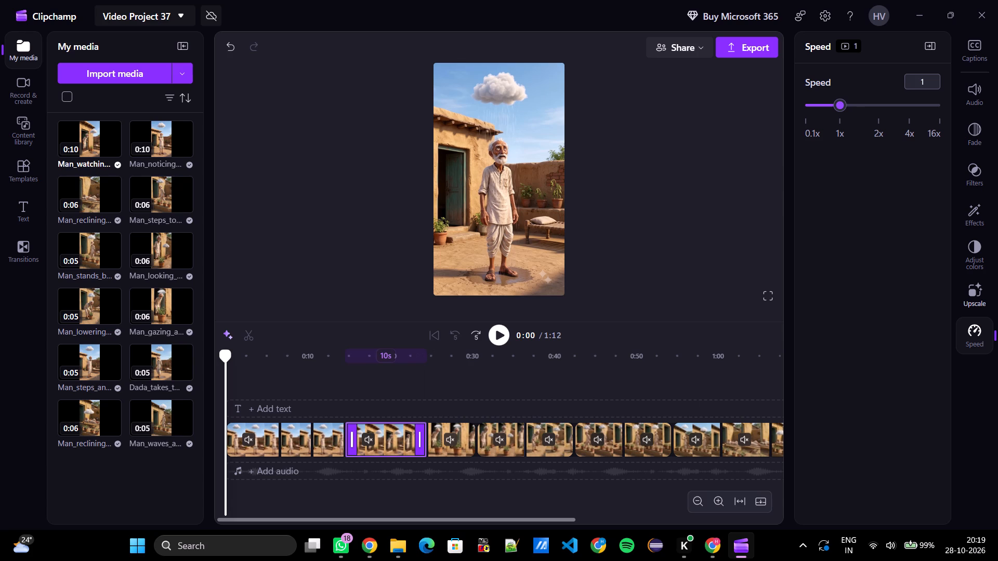
click(860, 106)
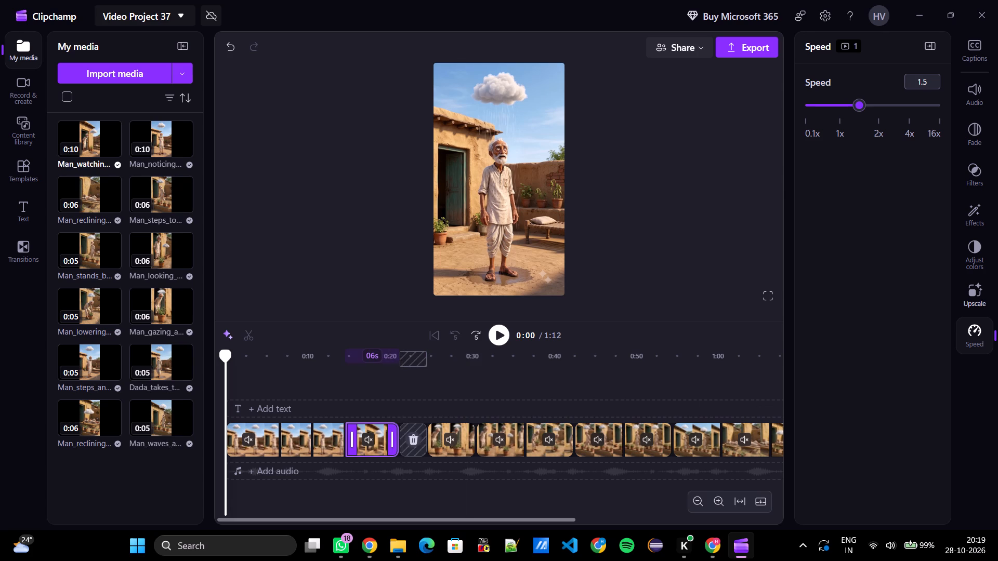
click(413, 433)
click(423, 454)
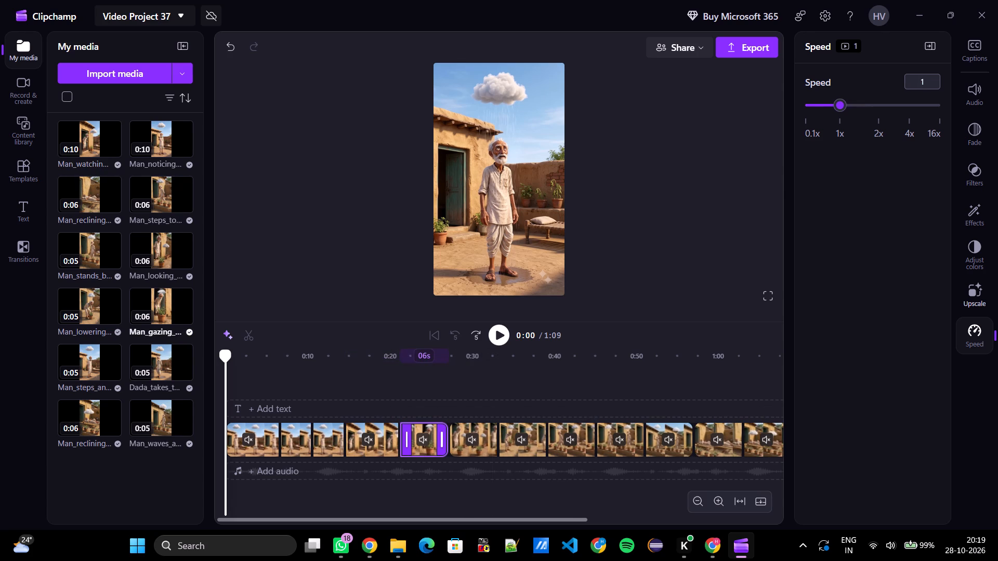
click(861, 104)
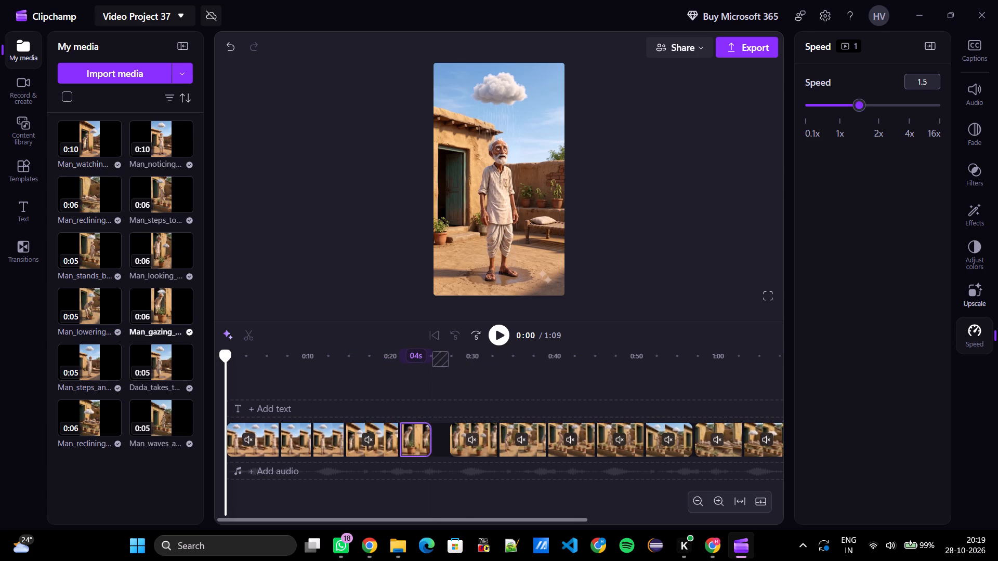
click(442, 435)
Set the Man_looking and Man_lowering clips to 1.5x speed and delete the gap after each.
click(464, 445)
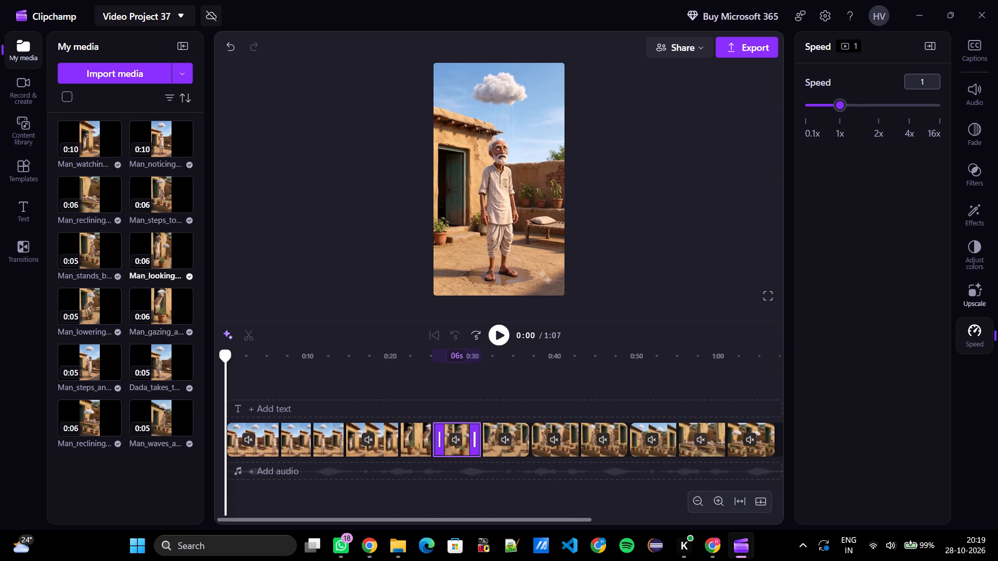
click(857, 104)
click(857, 104)
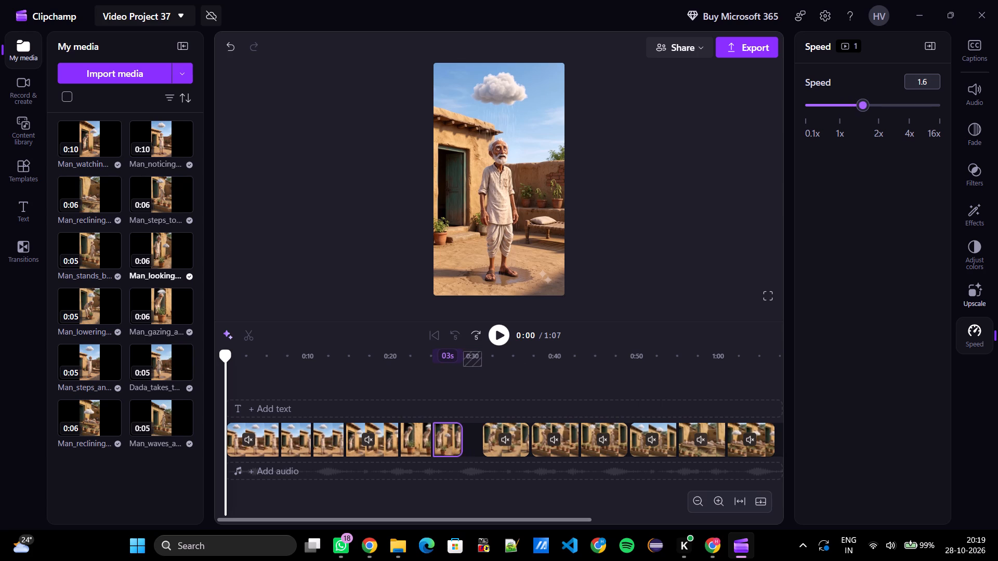
click(475, 437)
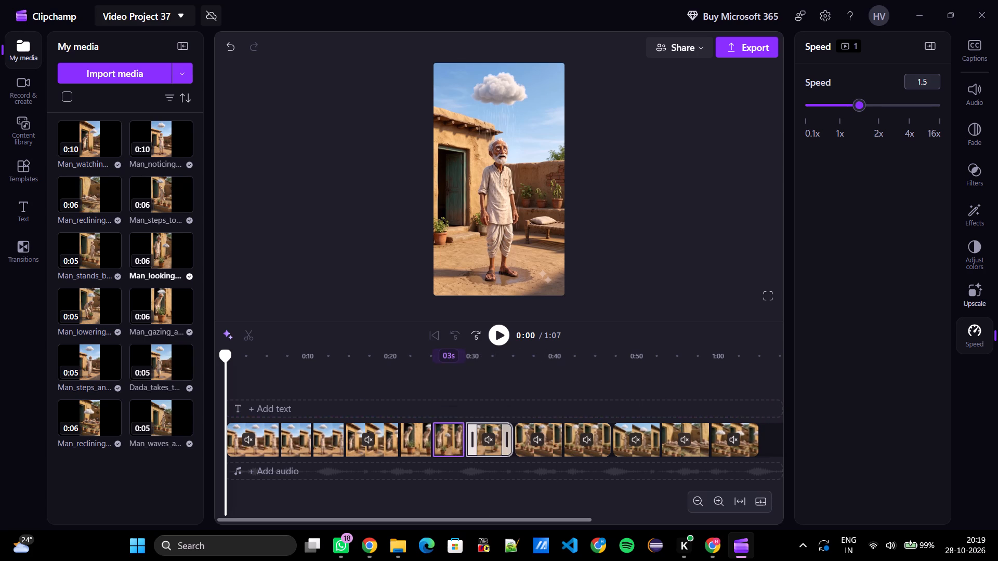
click(492, 449)
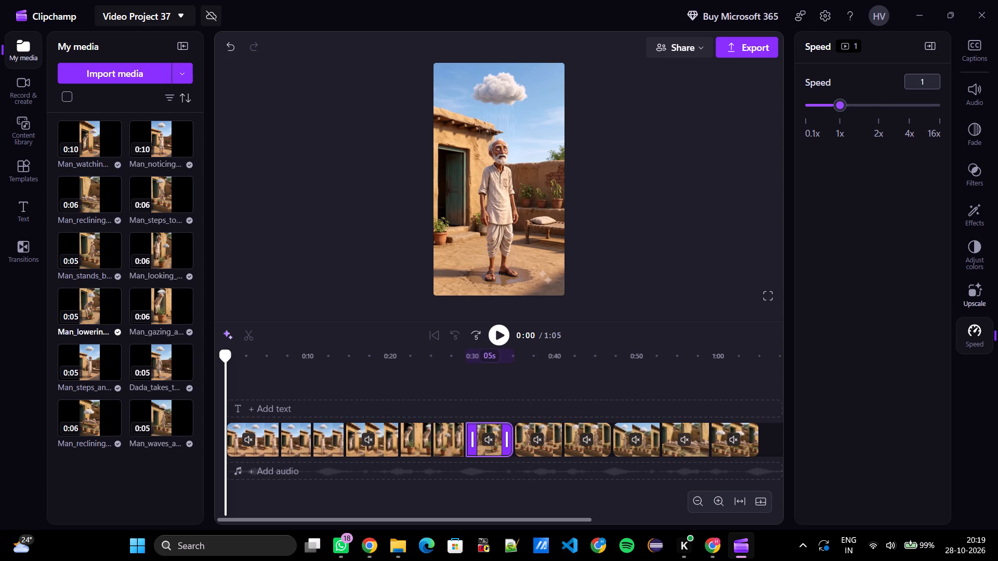
click(862, 105)
drag(866, 104, 859, 102)
click(509, 439)
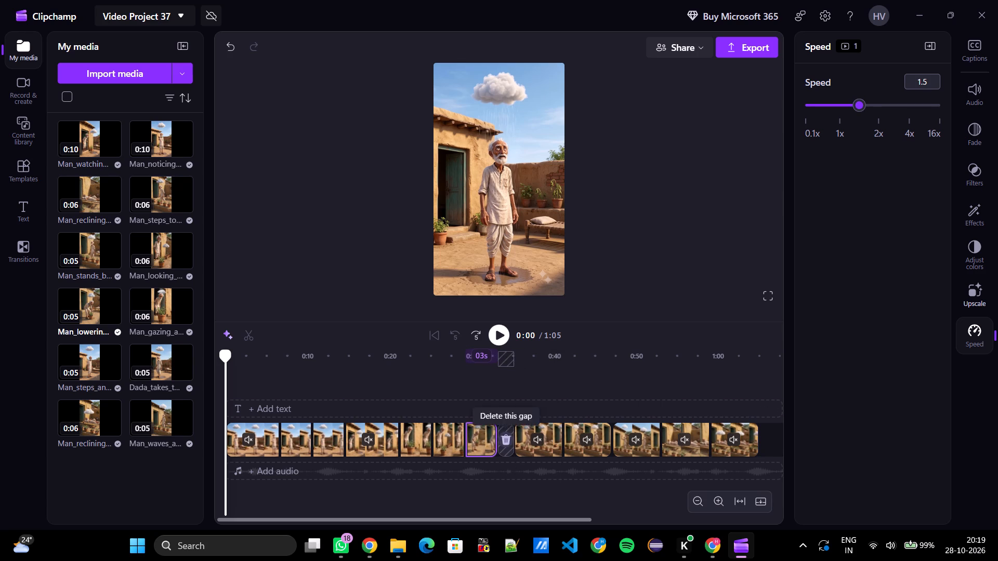
Set the Man_steps_towa… clip to 1.5x speed and delete the gap after it.
click(526, 447)
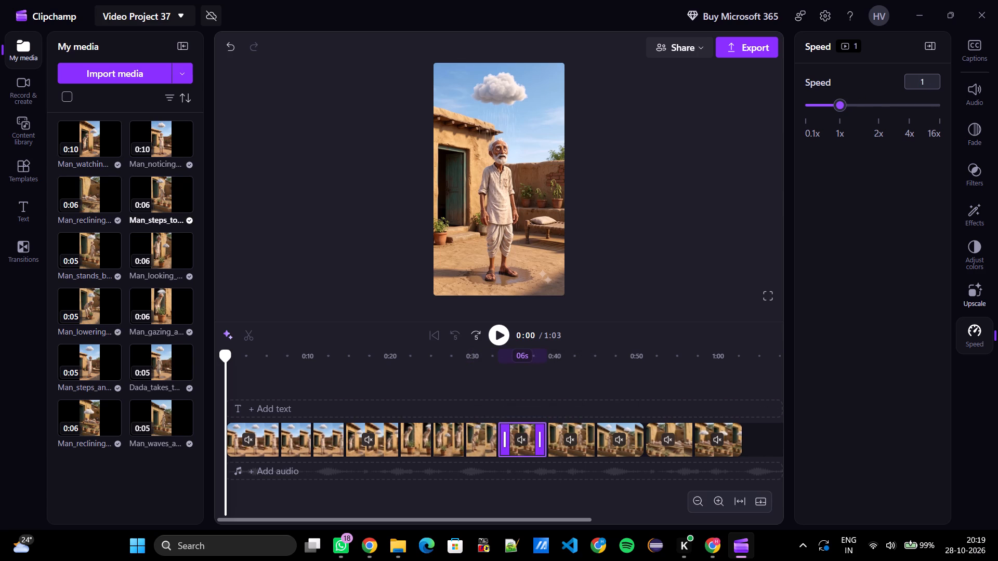
click(860, 104)
click(541, 440)
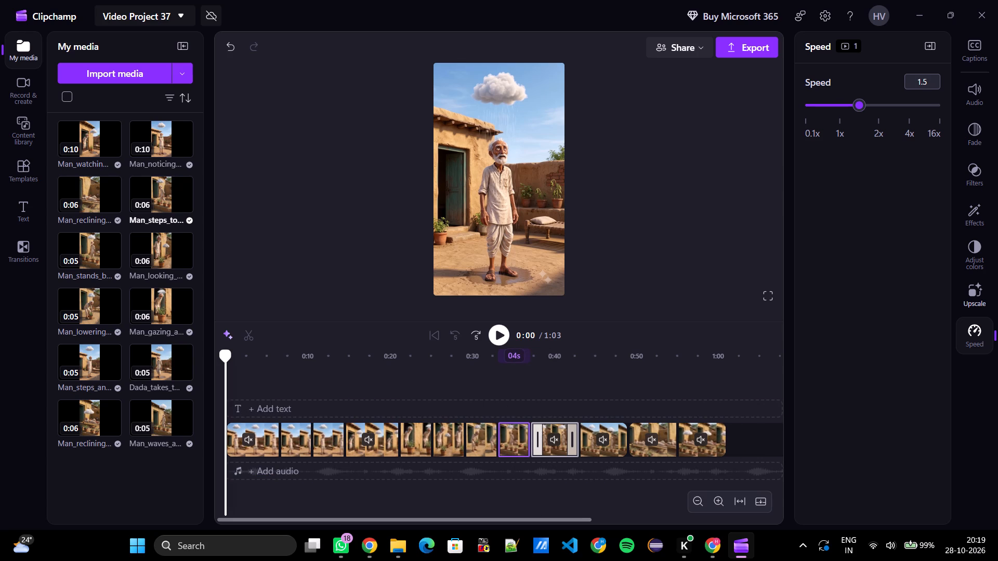
Set the Man_stands_b… and Man_waves_a… clips to 1.5x speed and delete the gap after each.
click(559, 447)
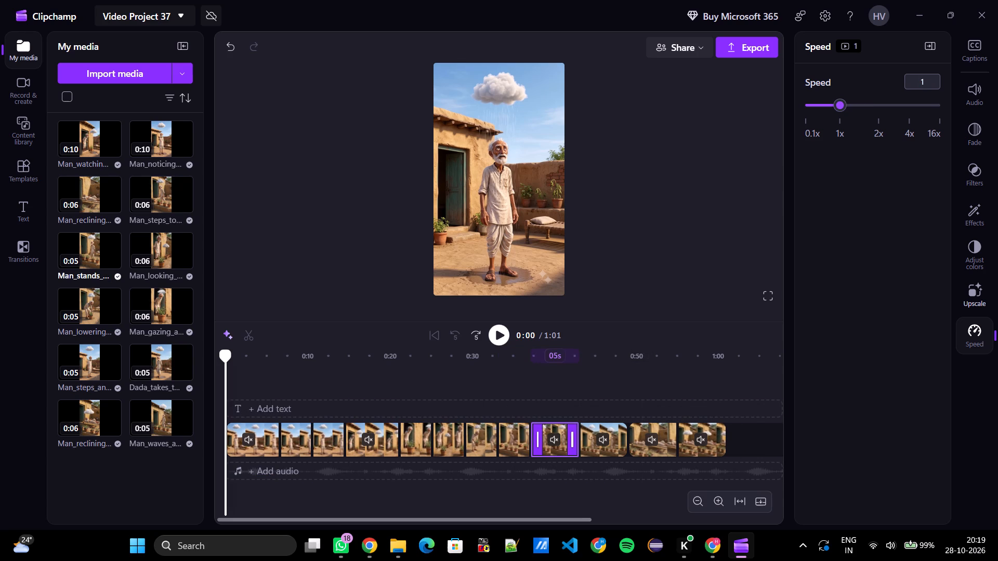
click(860, 104)
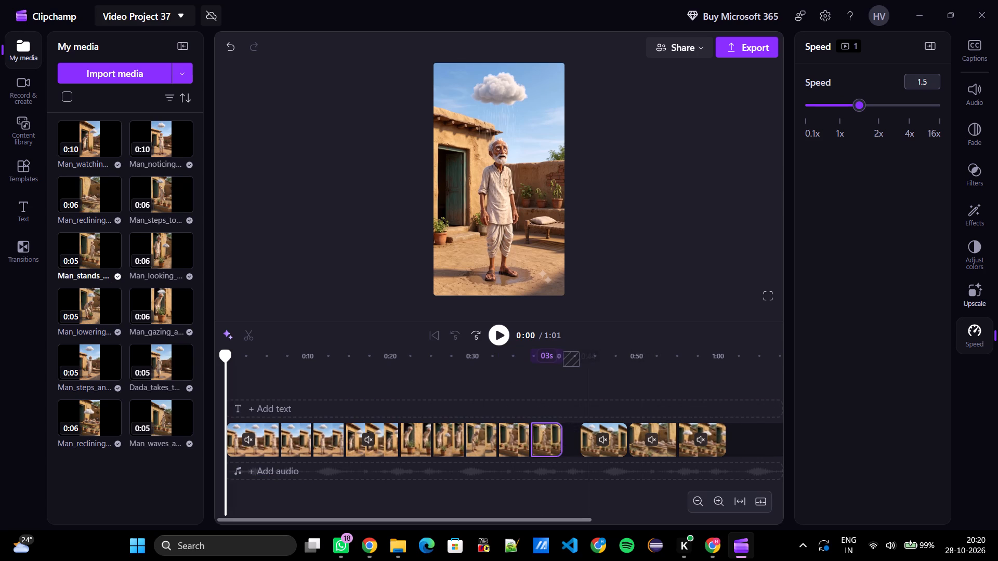
click(577, 438)
click(588, 447)
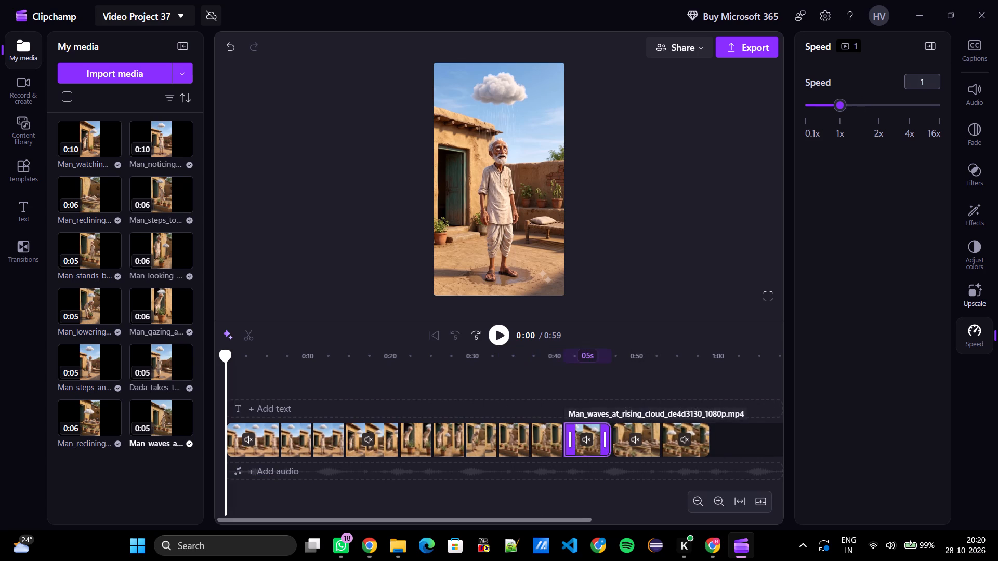
click(862, 106)
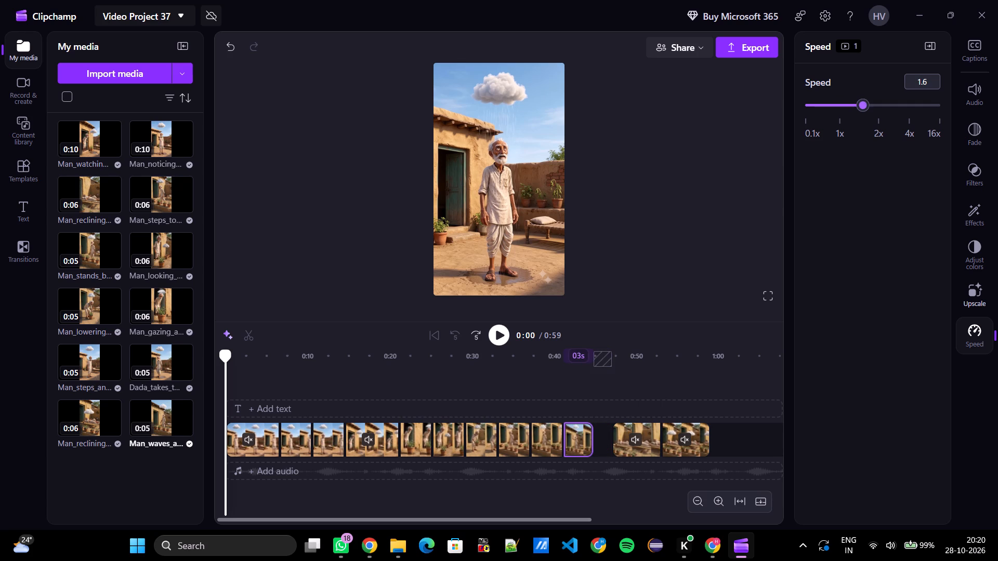
click(863, 103)
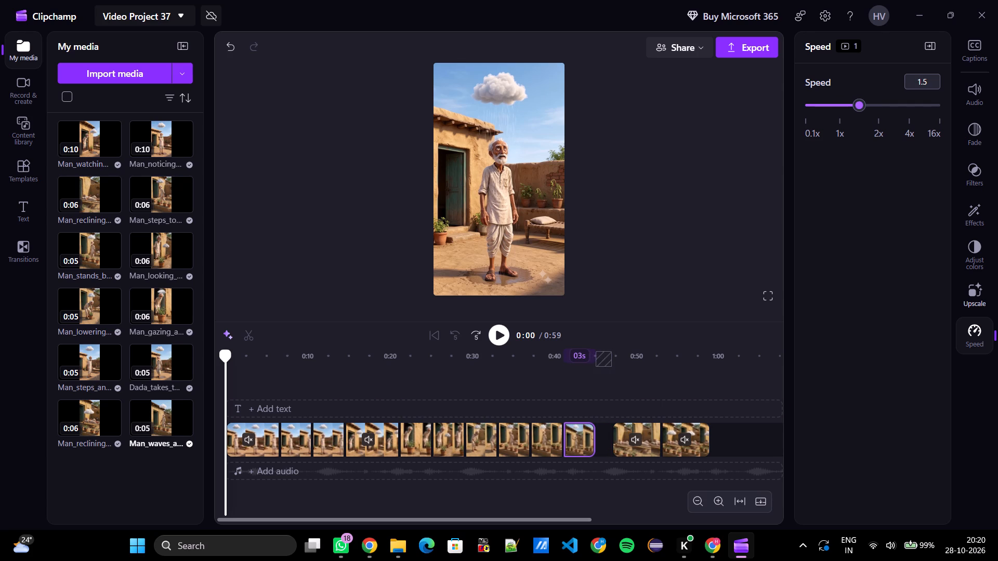
click(604, 445)
Set the two Man_reclining… clips at the end of the timeline to 1.5x speed, deleting the gap between them.
click(622, 448)
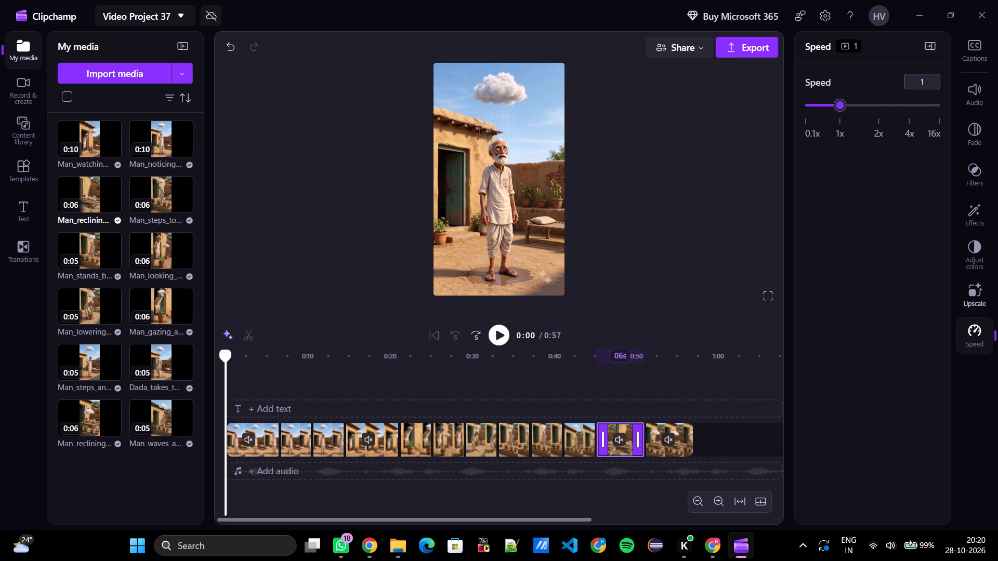
click(860, 104)
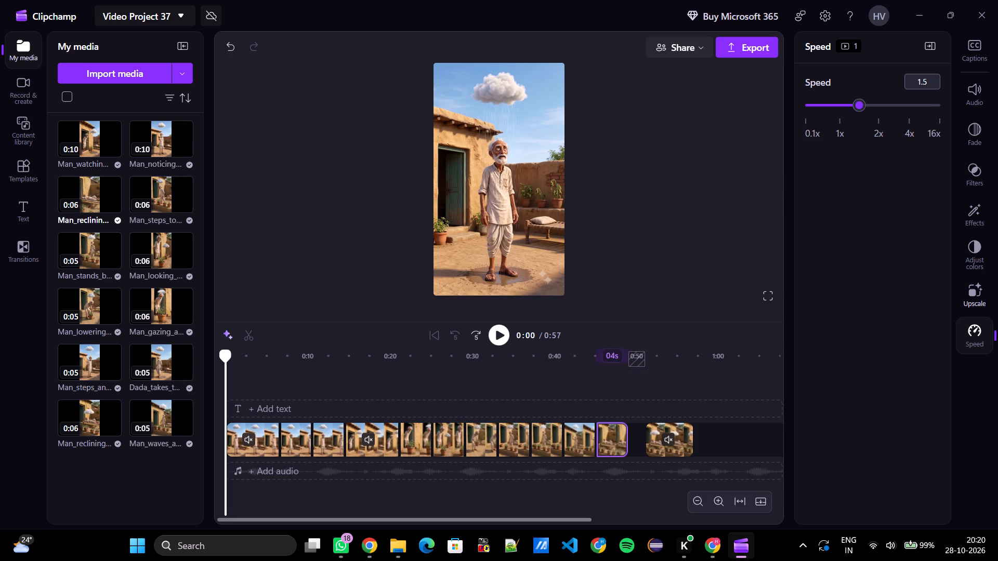
click(639, 437)
click(655, 453)
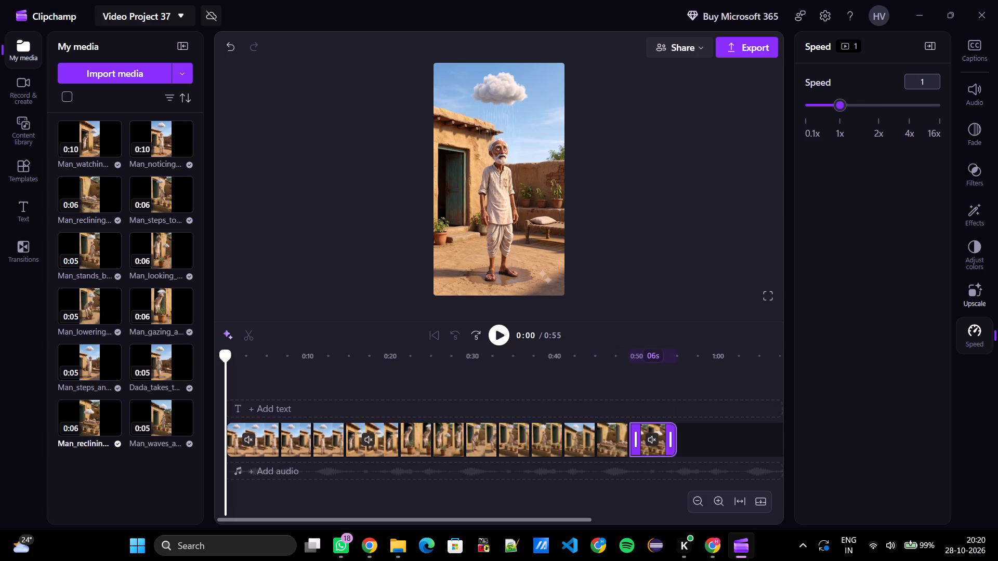
click(860, 108)
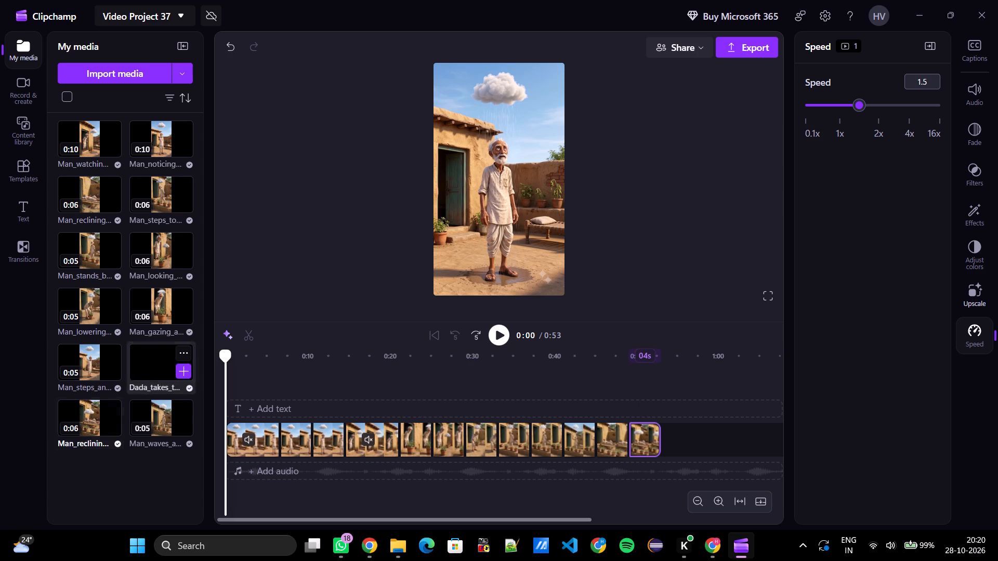
Preview the opening, trim the end of the first clip, Man_noticing…, to about the 0:04 mark, and delete the gap after it.
click(501, 333)
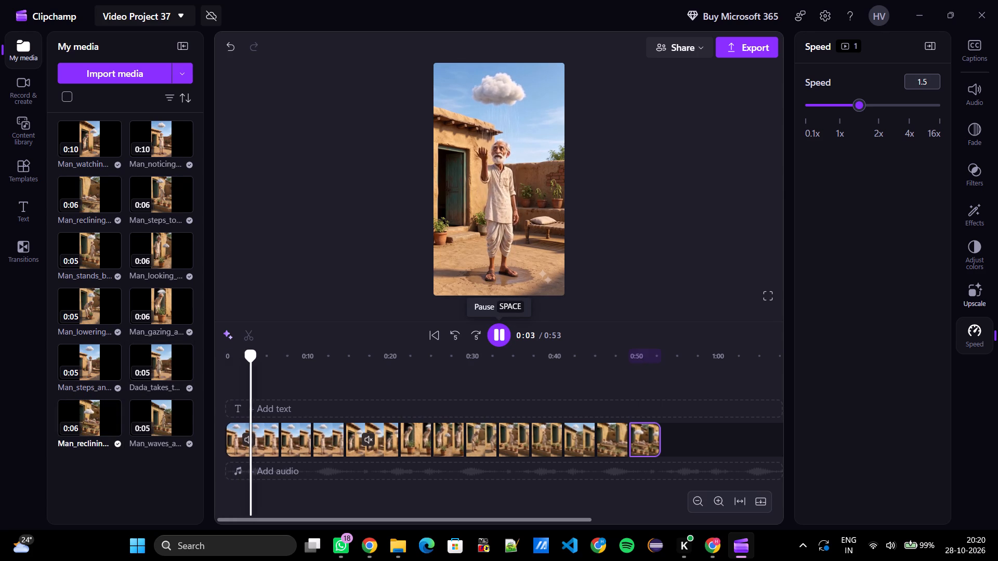
click(500, 327)
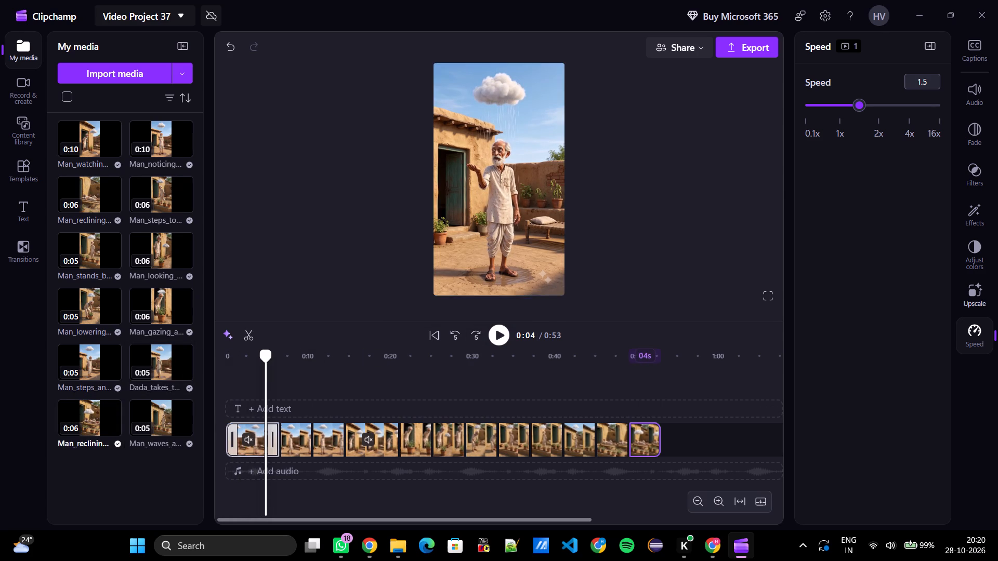
drag(277, 442, 262, 440)
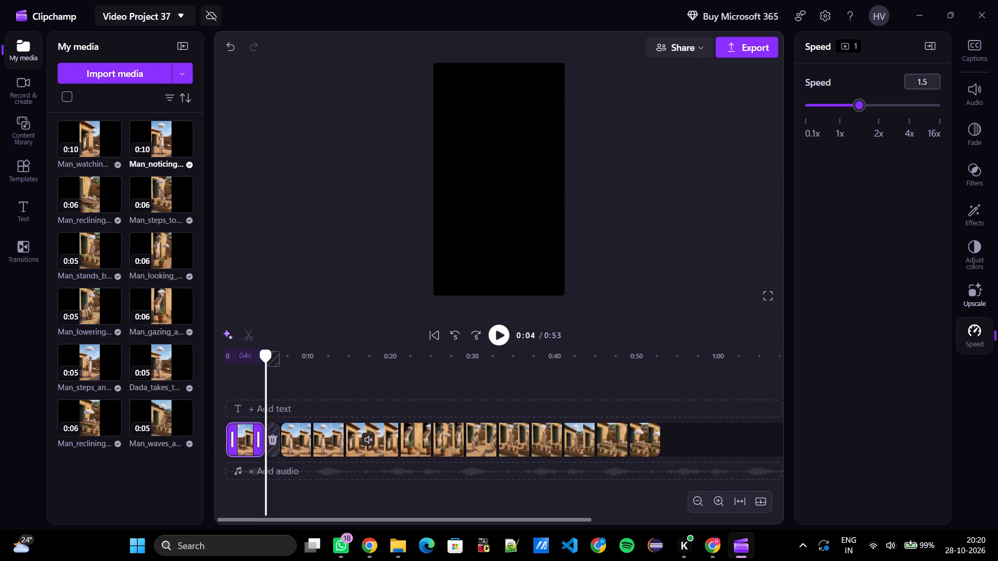
click(278, 437)
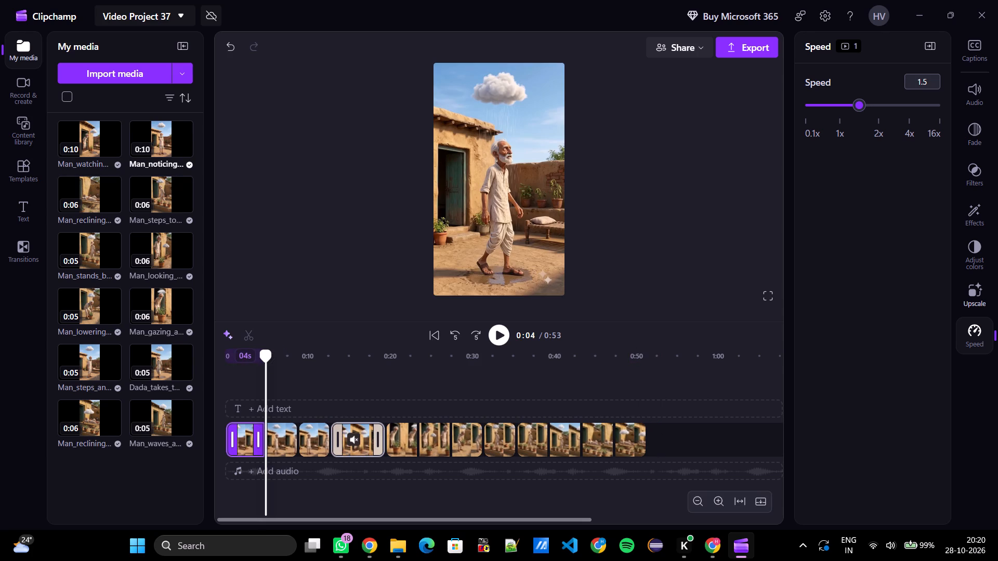
Play back the transition into the Man_watching… clip around 0:12 and the cut between the first two clips to check their pacing.
click(366, 450)
click(330, 379)
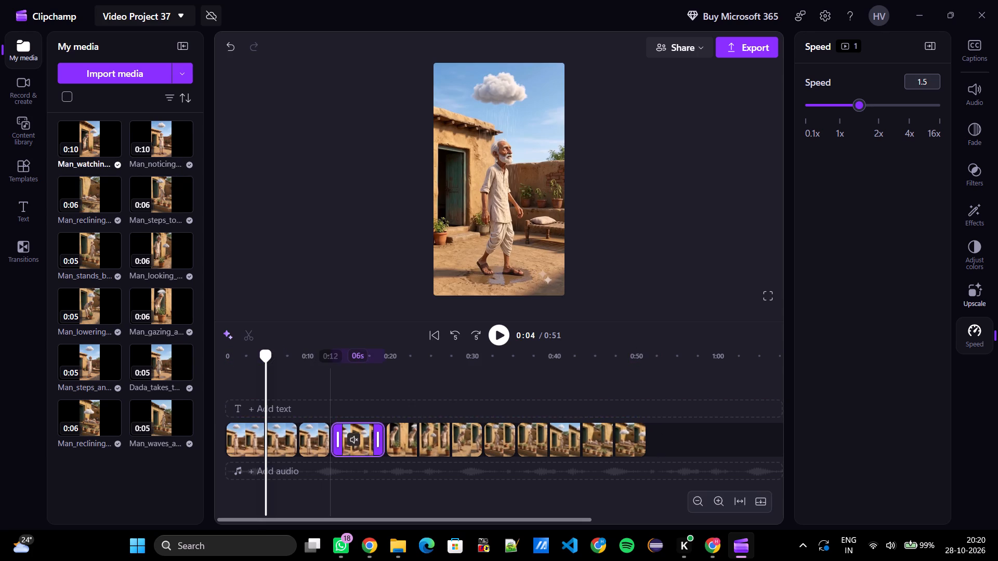
drag(333, 356, 323, 355)
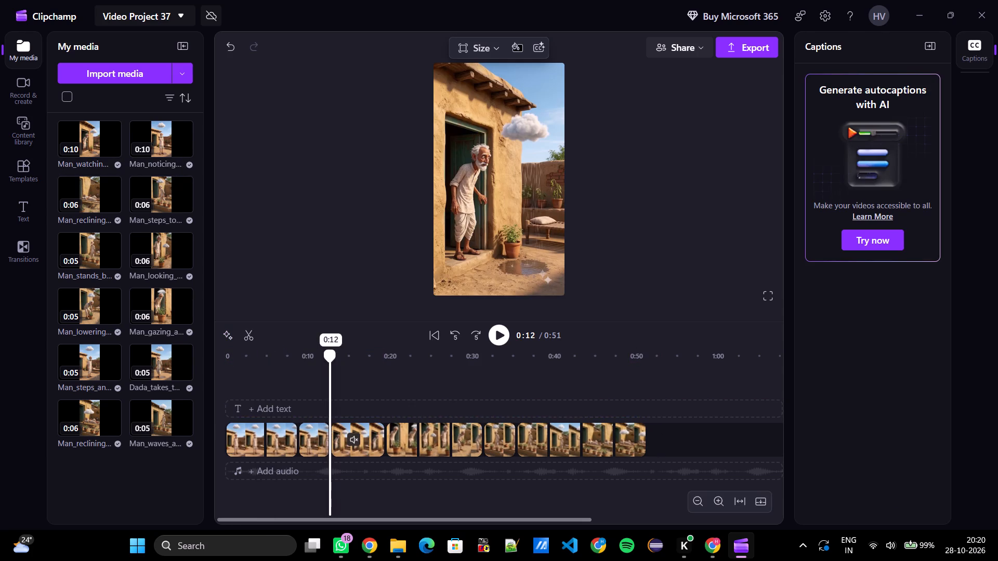
drag(323, 355, 317, 354)
click(501, 336)
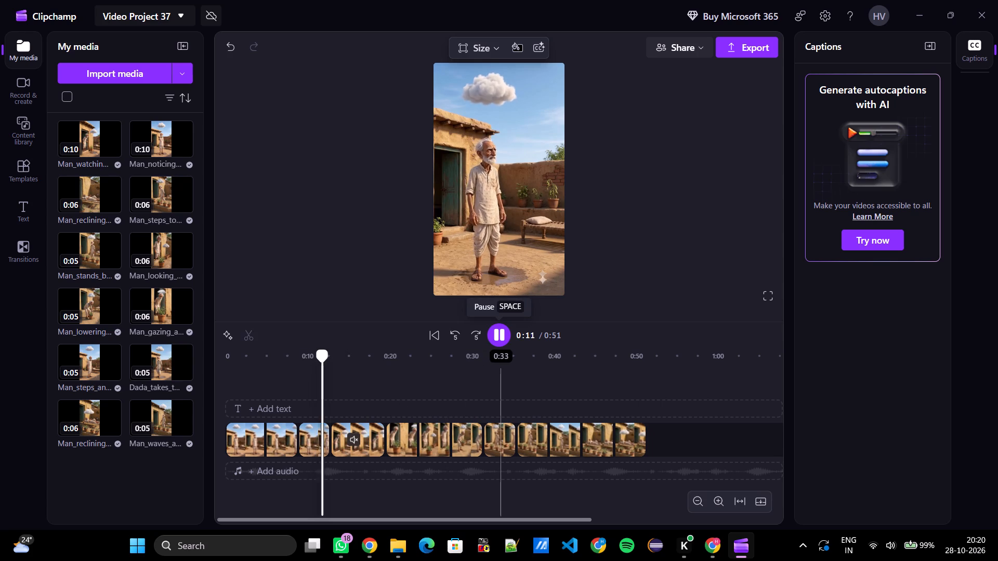
click(501, 336)
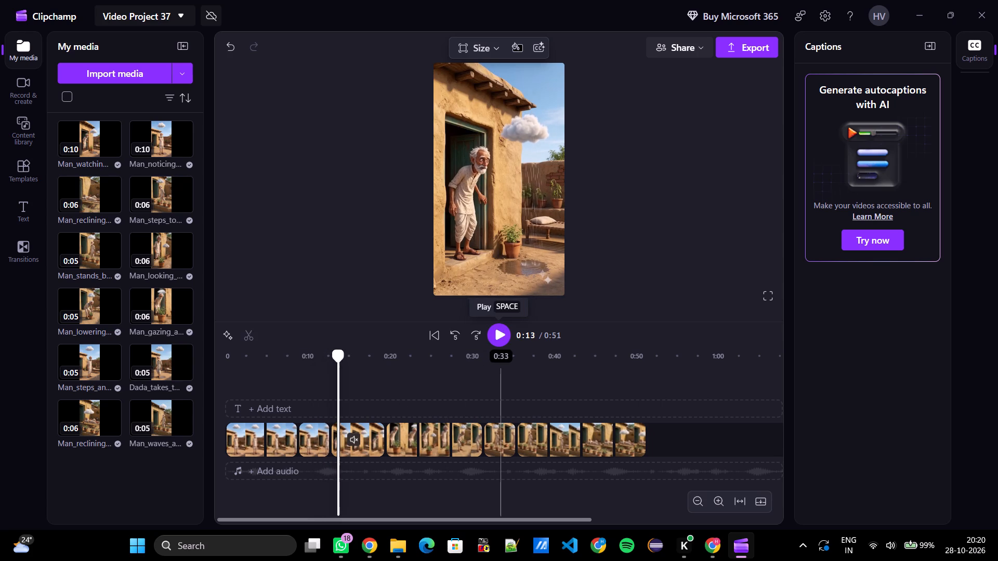
drag(335, 352, 294, 362)
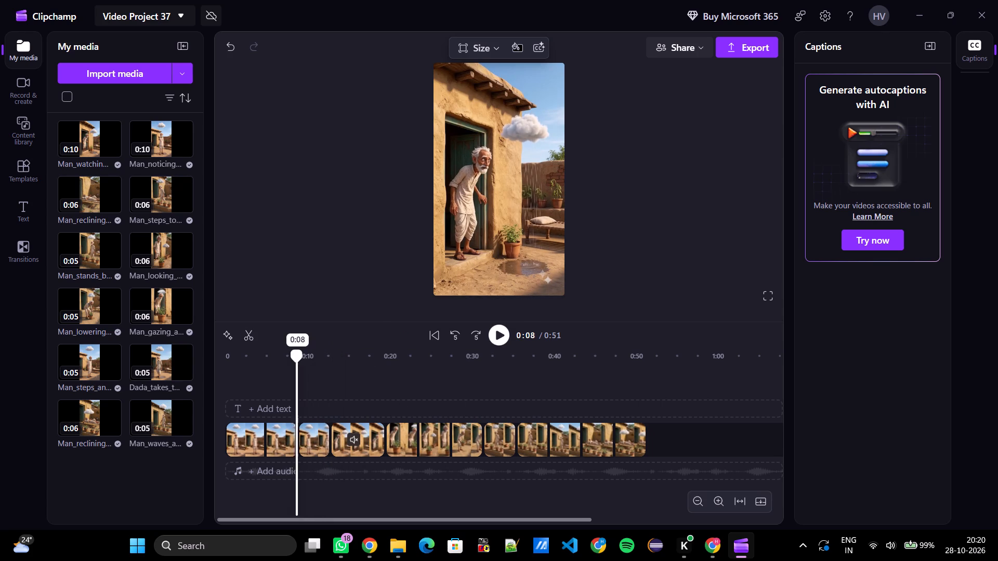
drag(294, 362, 256, 358)
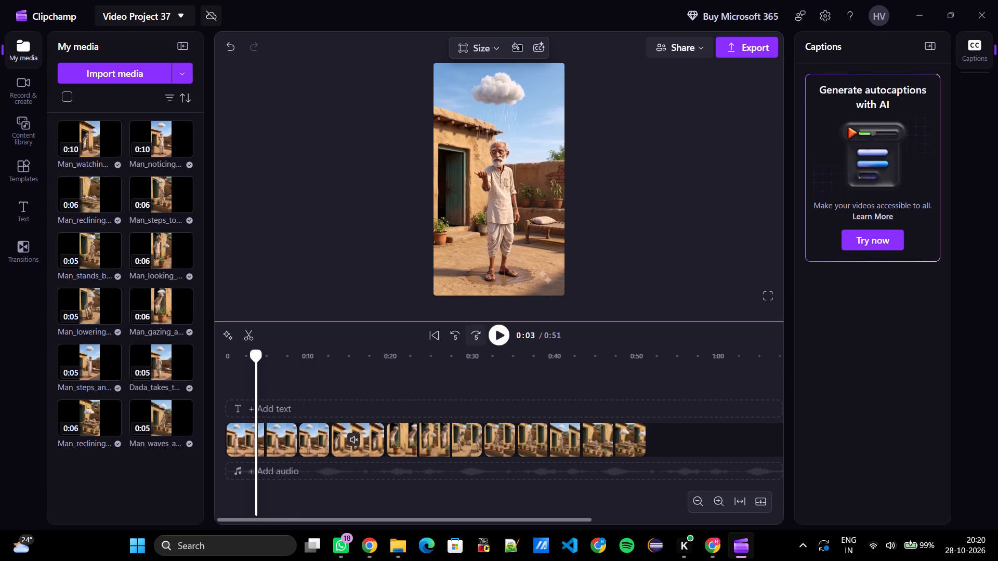
click(501, 336)
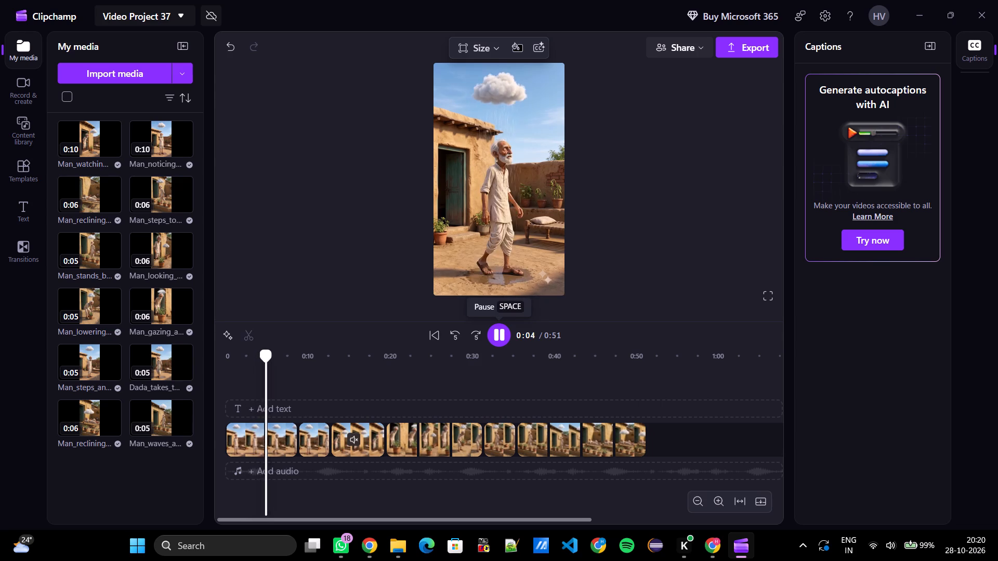
click(501, 336)
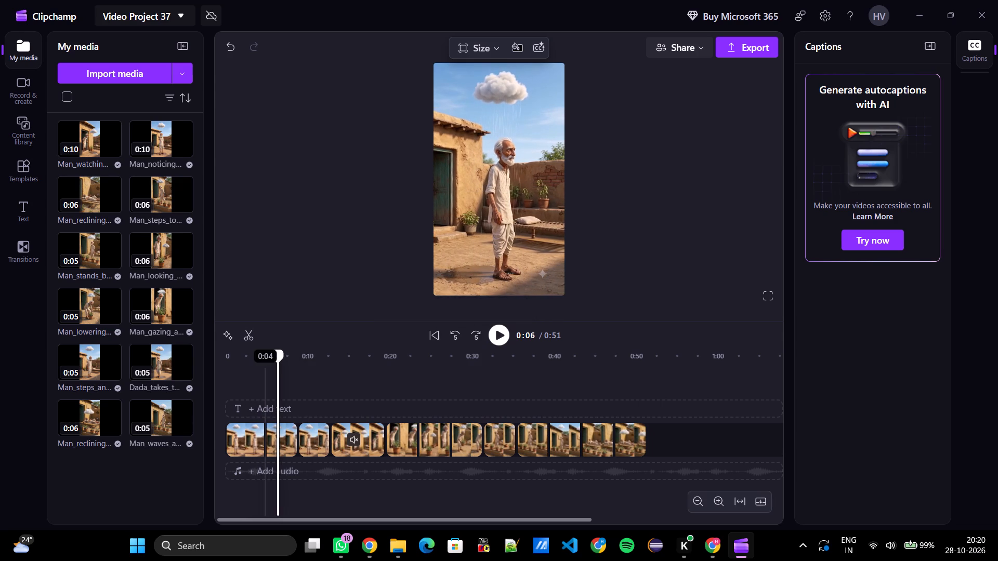
drag(276, 349, 199, 364)
click(506, 330)
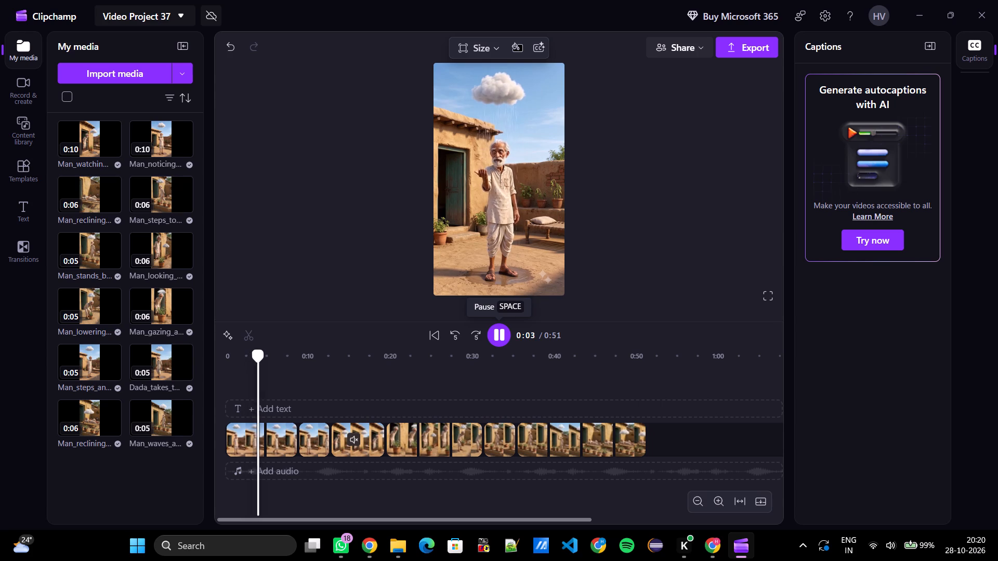
click(506, 330)
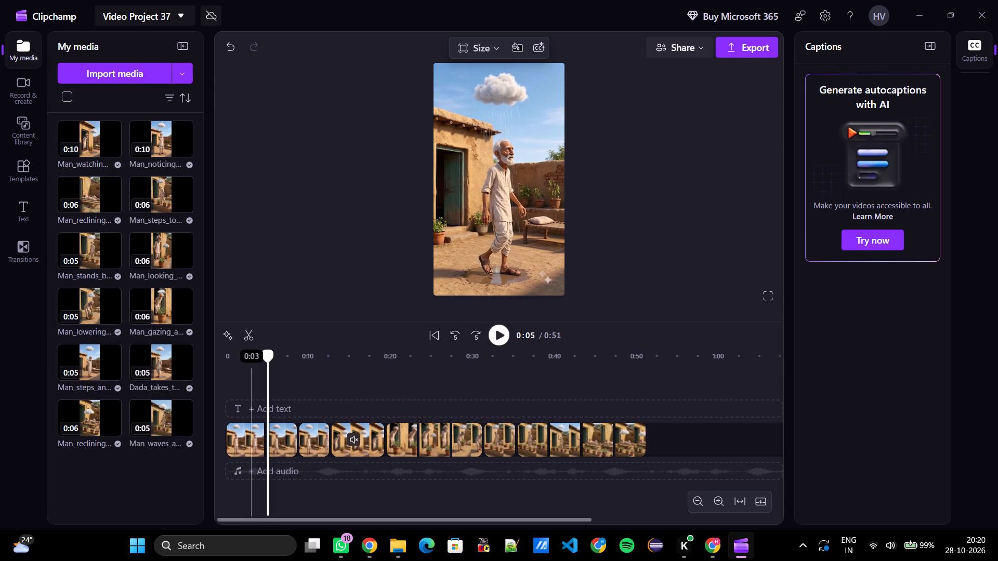
Trim the end of the first clip, Man_noticing…, to the 0:03 mark and delete the gap after it.
drag(272, 357, 255, 355)
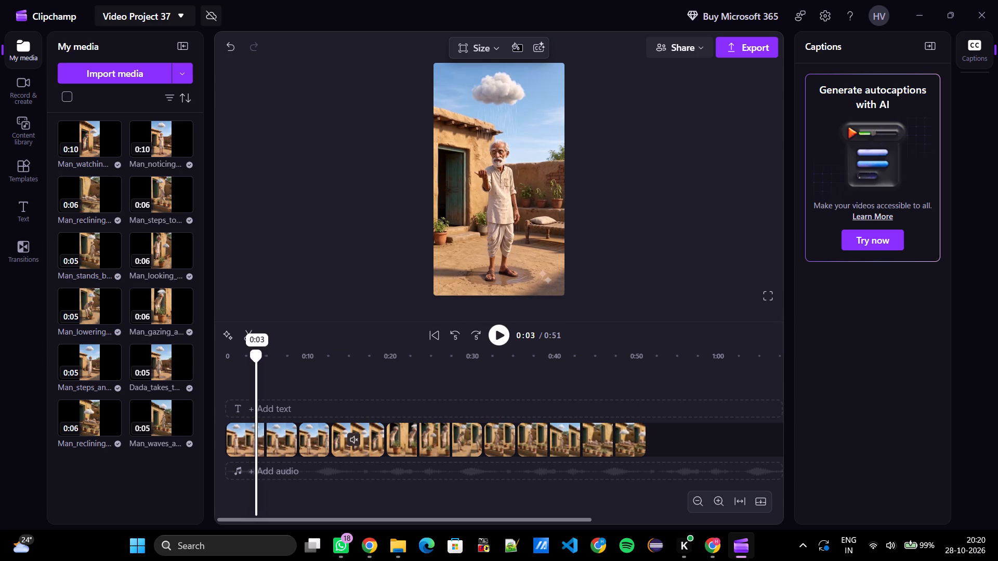
drag(255, 355, 254, 355)
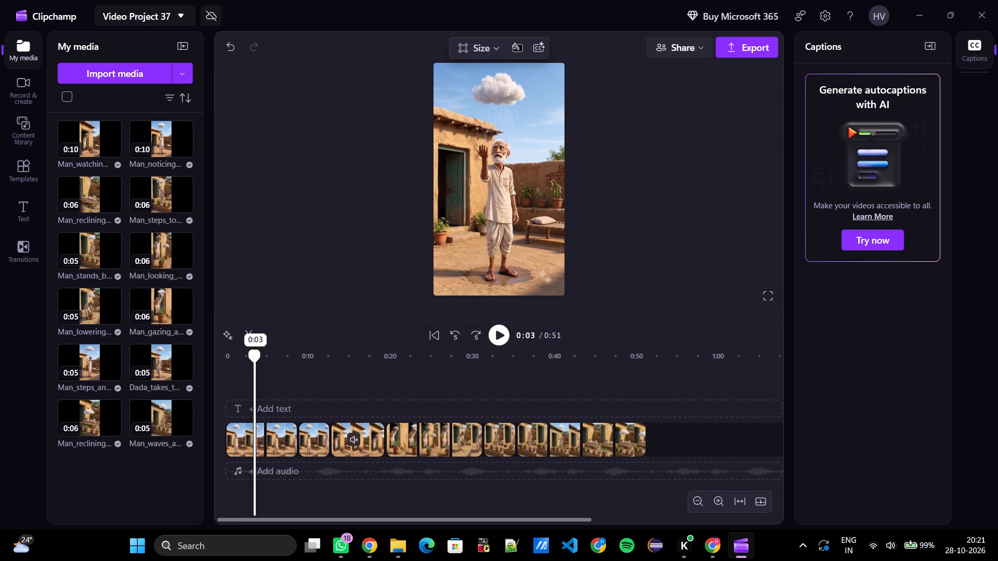
drag(254, 355, 255, 355)
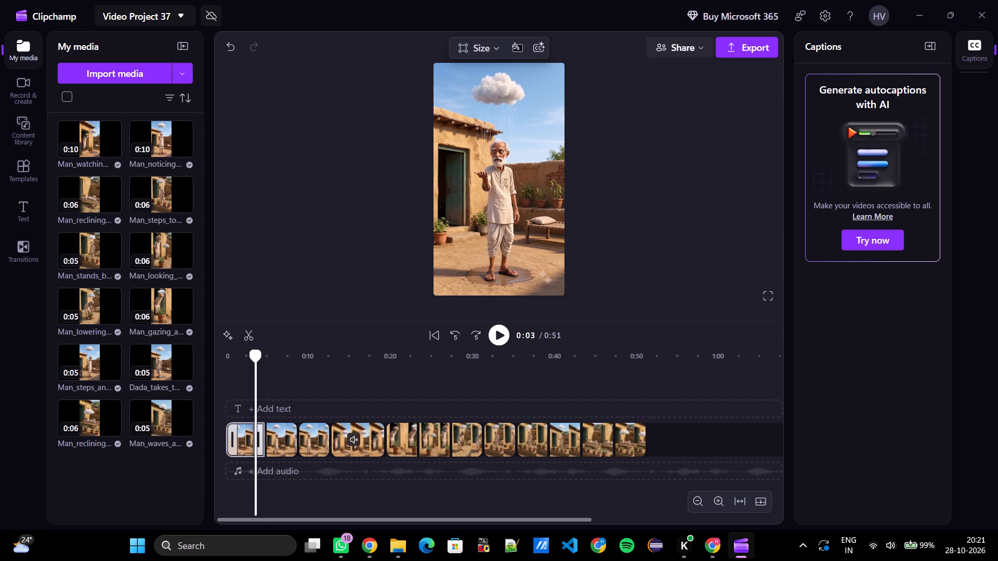
drag(261, 440, 253, 438)
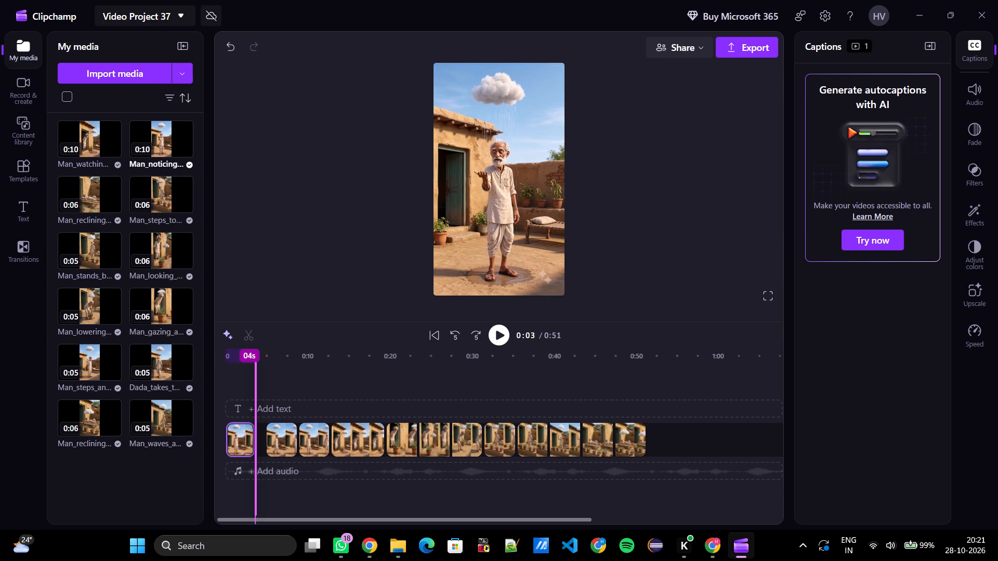
click(261, 440)
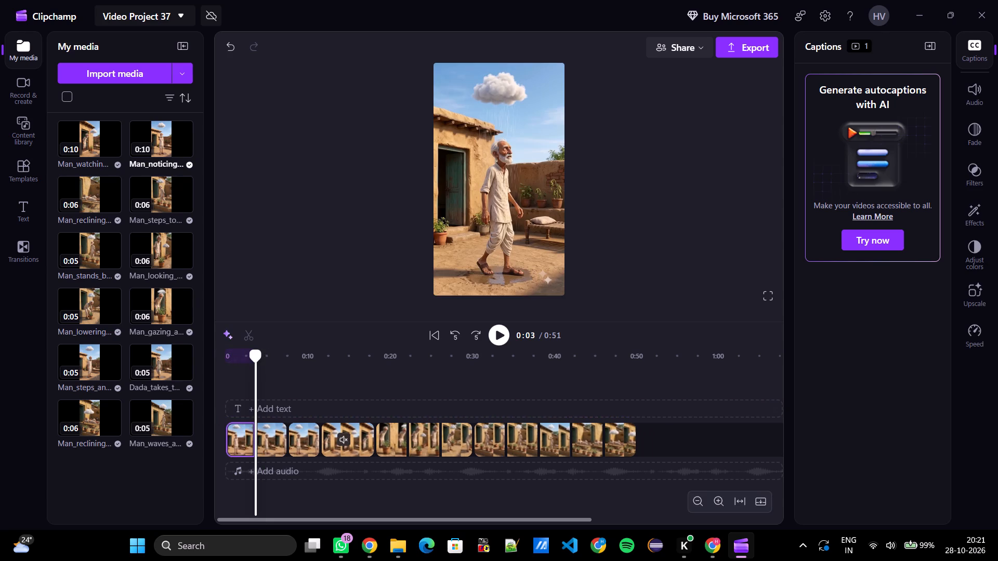
Play the opening from the start and extend the end of the first clip, Man_noticing…, to about 4 seconds.
drag(256, 356, 212, 351)
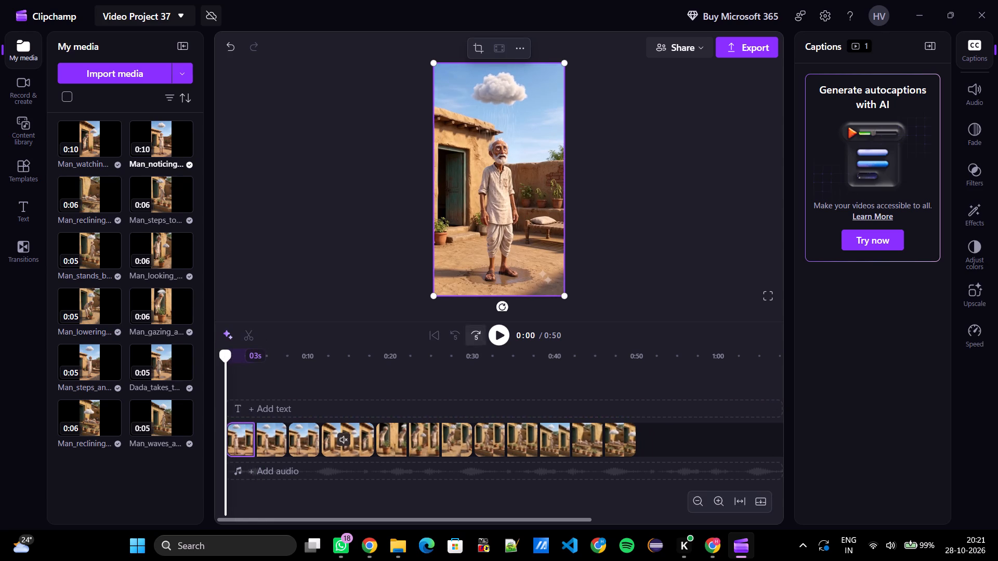
click(500, 333)
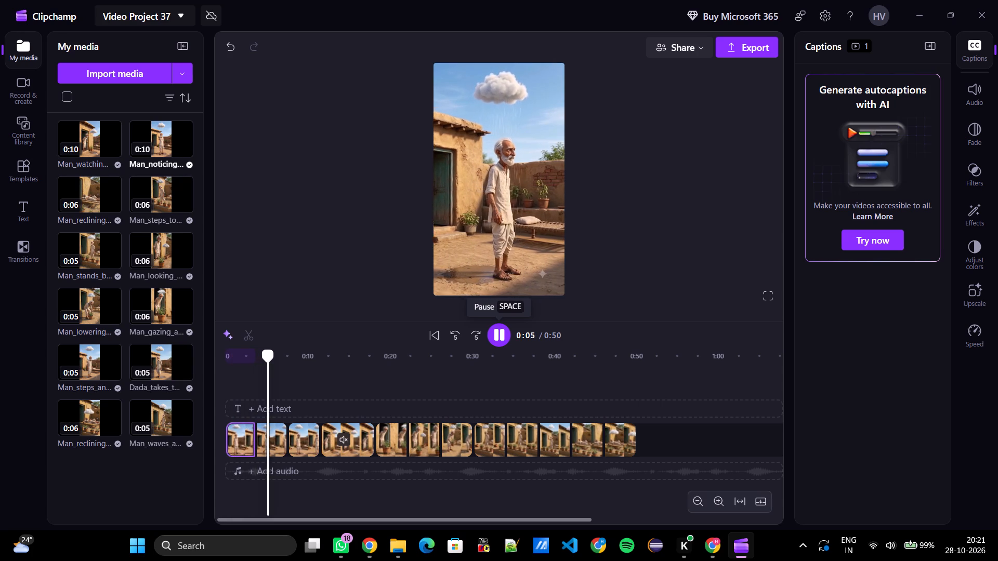
click(500, 333)
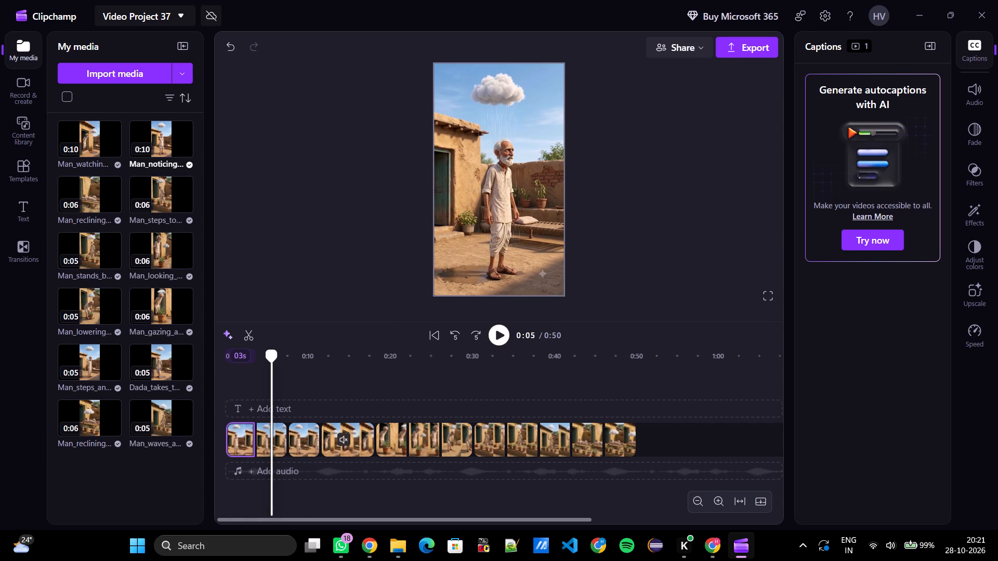
click(252, 440)
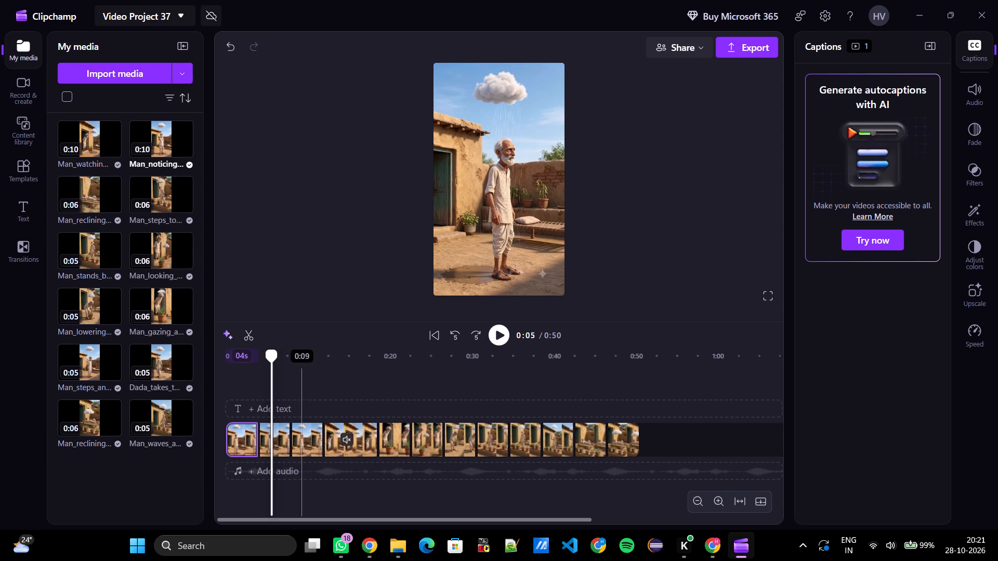
Play the opening from the start and examine the third clip, Dada_takes_two_steps…, around 0:10 to find its cut point.
drag(270, 353, 203, 345)
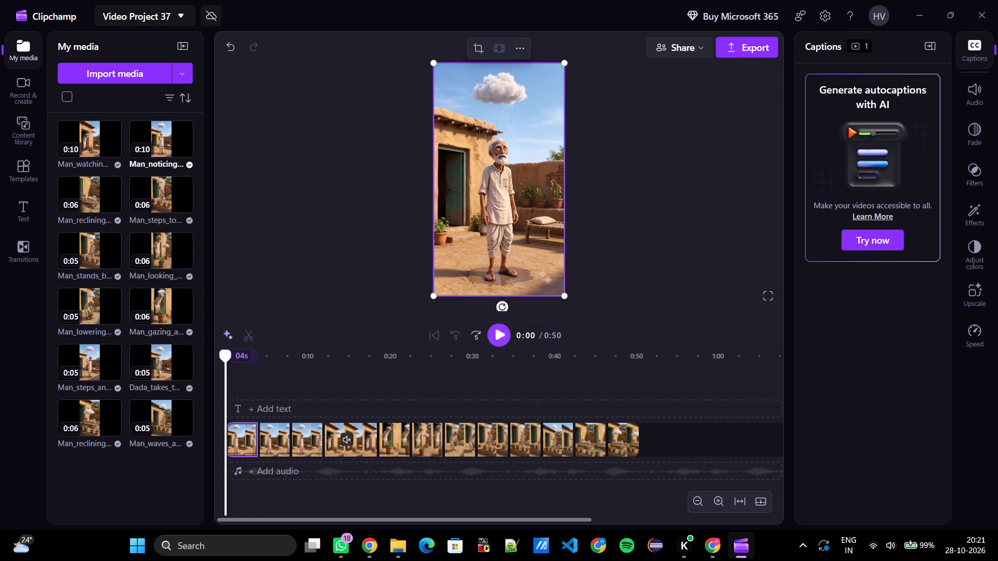
click(490, 338)
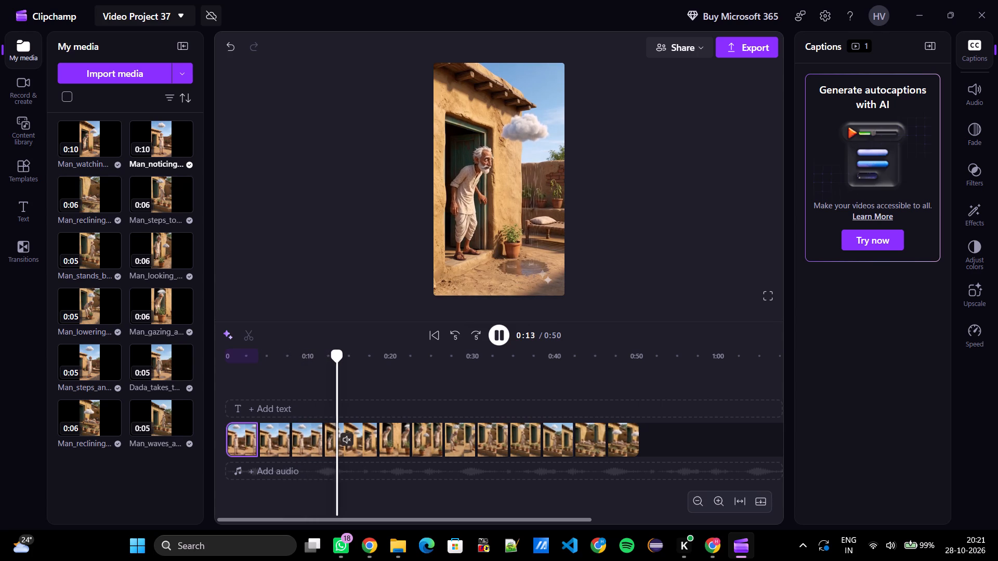
drag(339, 354, 311, 360)
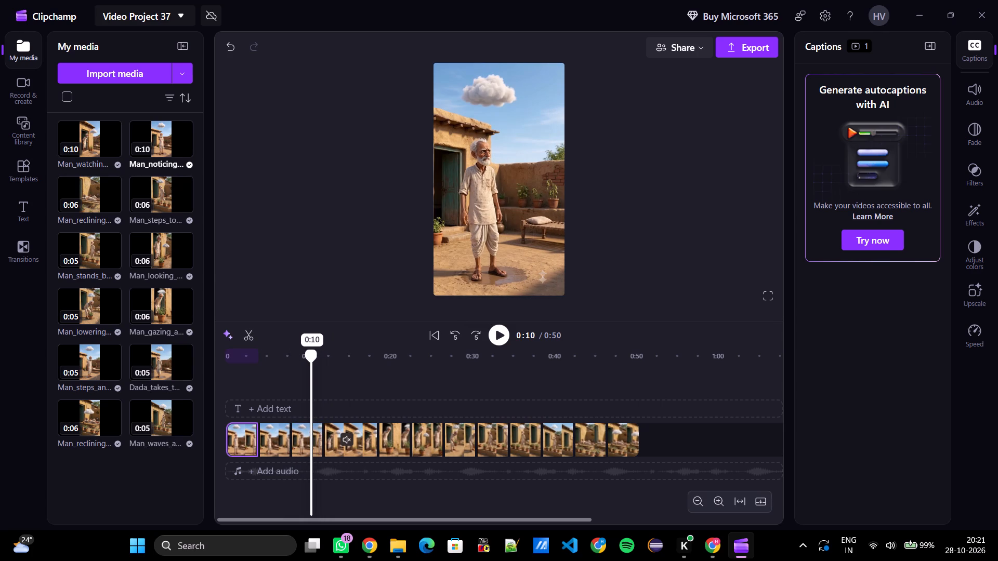
drag(311, 360, 309, 360)
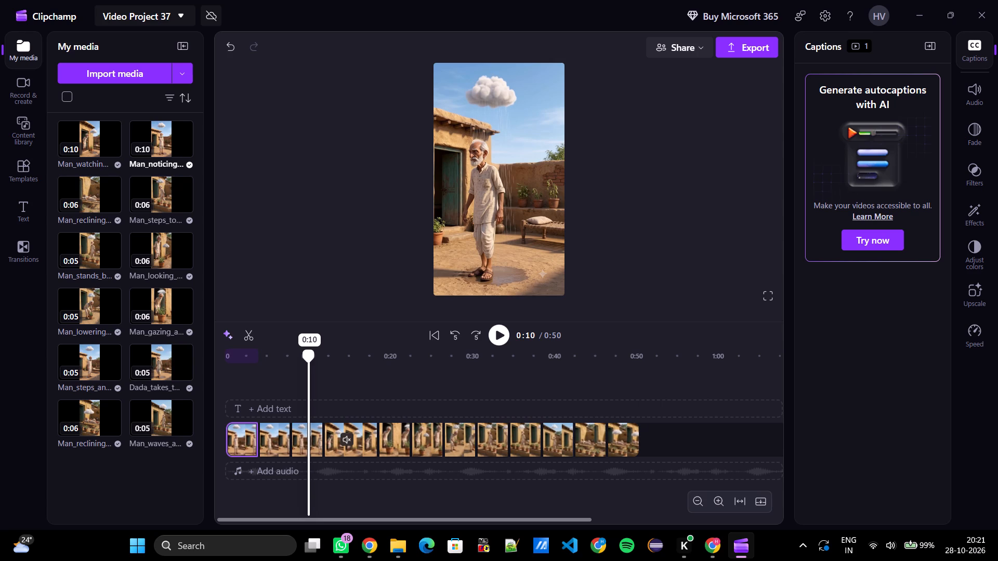
drag(309, 360, 310, 360)
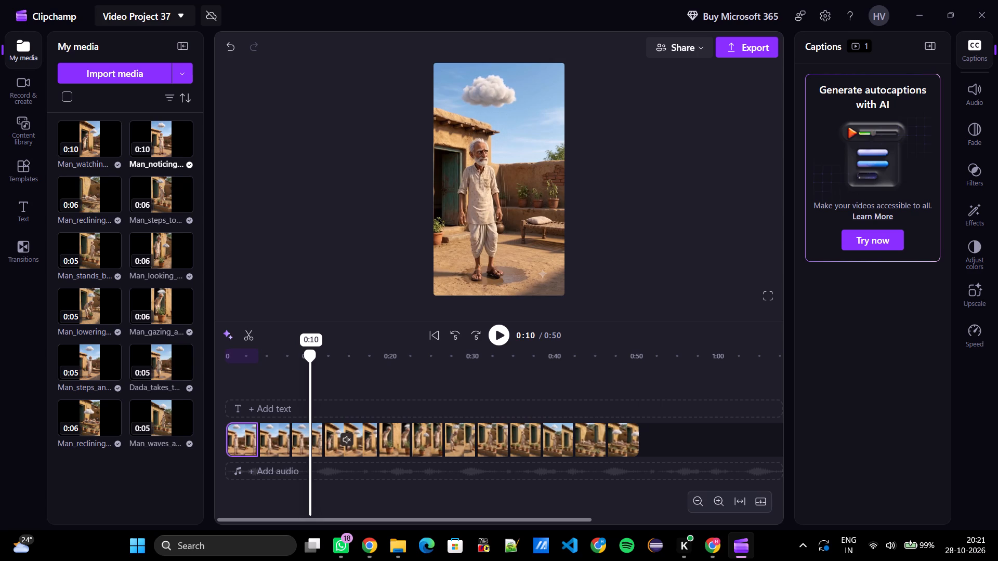
drag(310, 360, 308, 360)
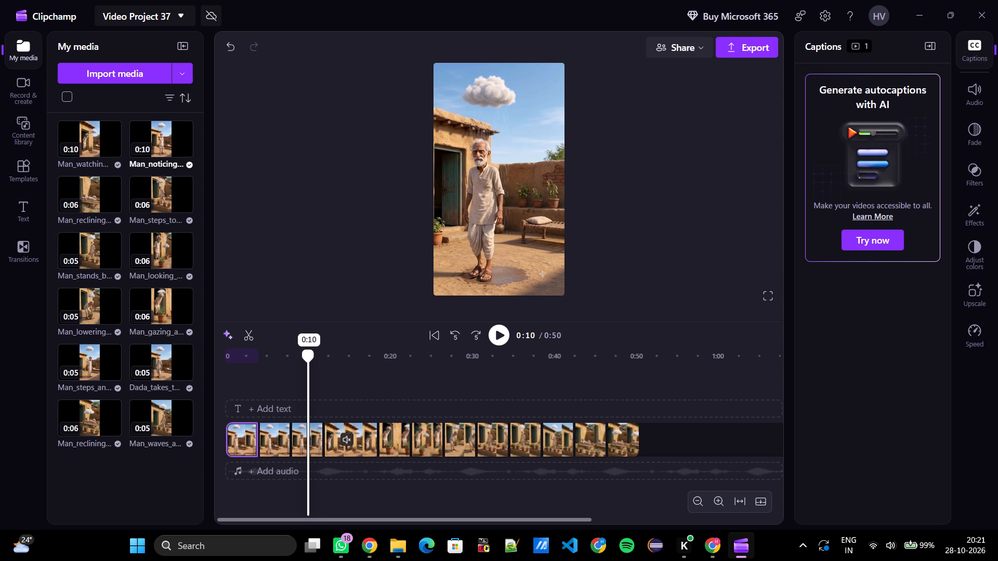
drag(308, 360, 306, 361)
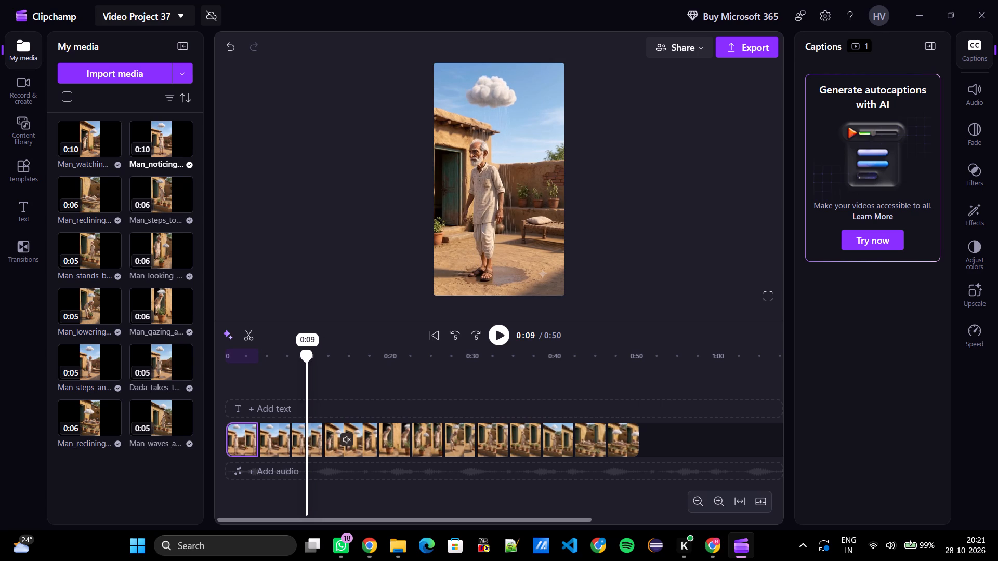
drag(306, 361, 308, 361)
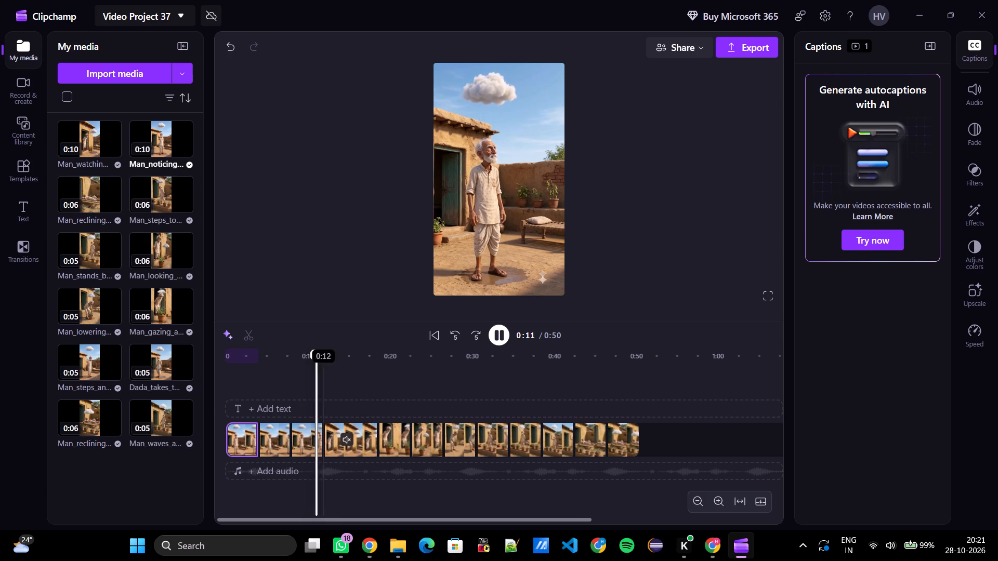
drag(315, 351, 308, 351)
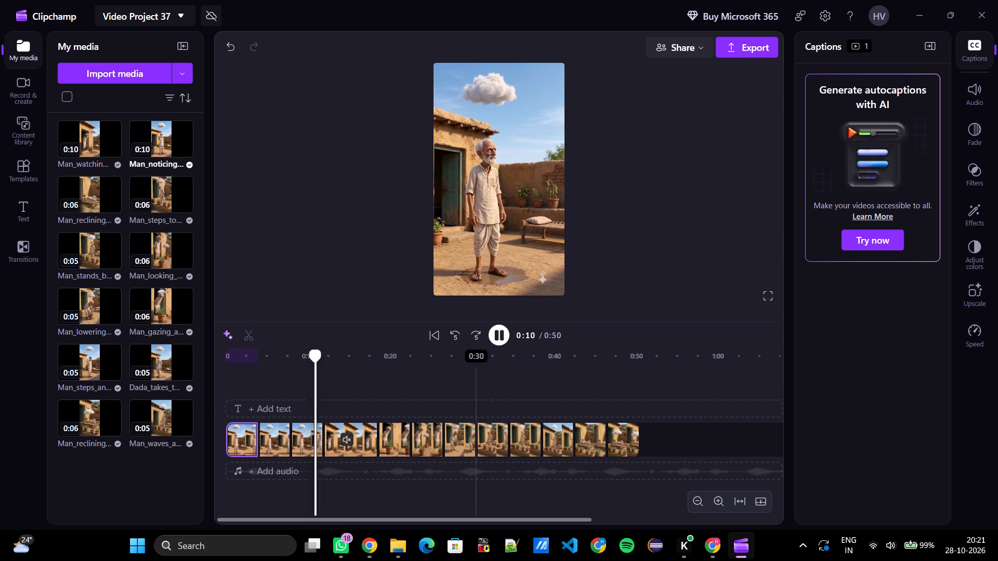
click(500, 339)
drag(320, 359, 320, 358)
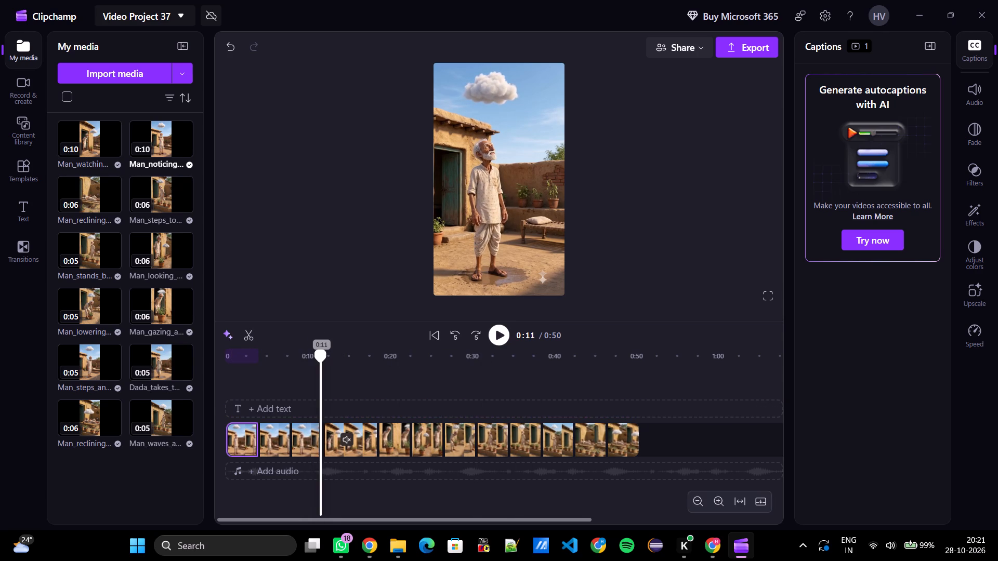
drag(320, 358, 307, 356)
click(307, 356)
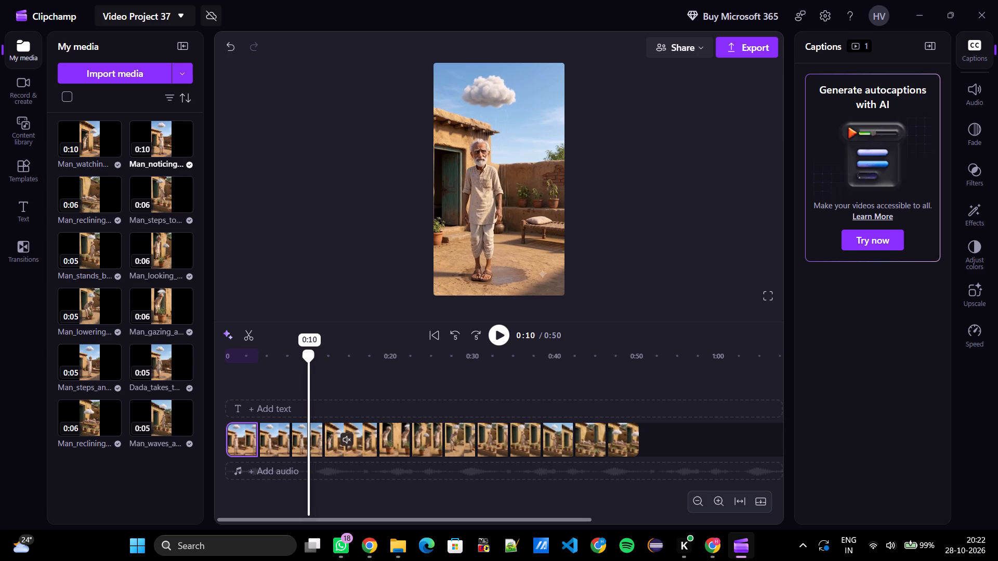
Trim the end of the third clip, Dada_takes_two_steps…, to about the 0:10 mark and delete the gap after it.
click(319, 437)
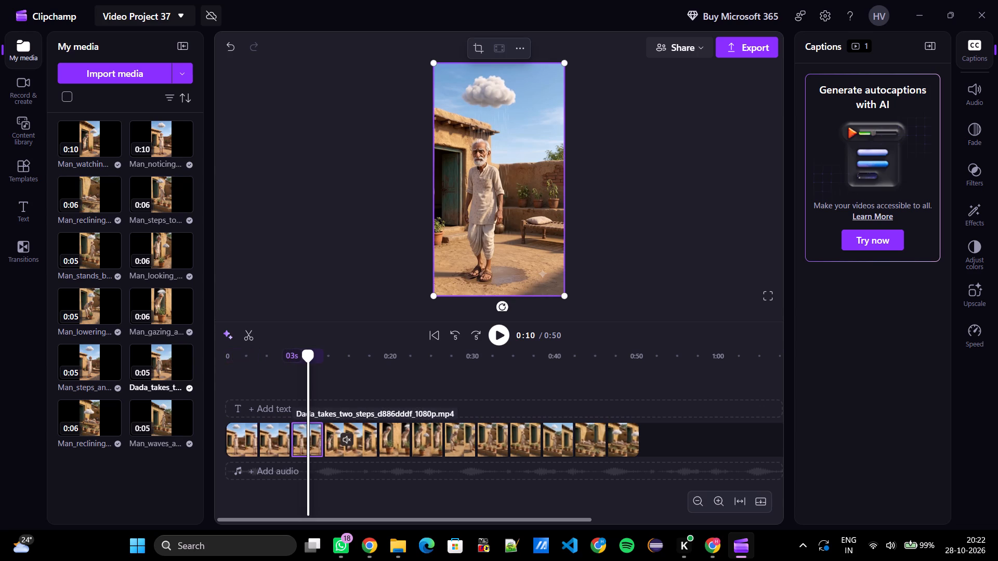
drag(322, 440, 317, 439)
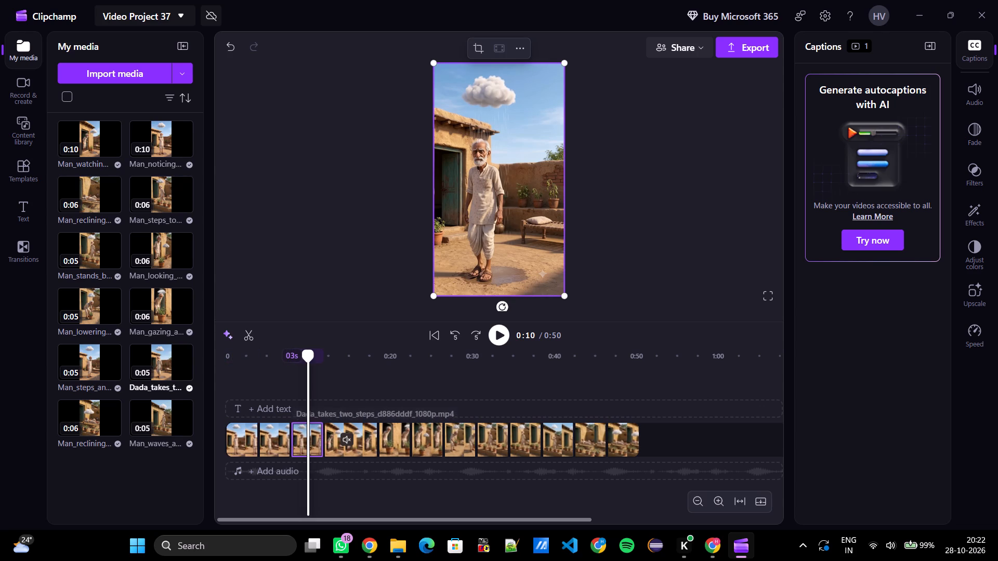
drag(321, 439, 310, 437)
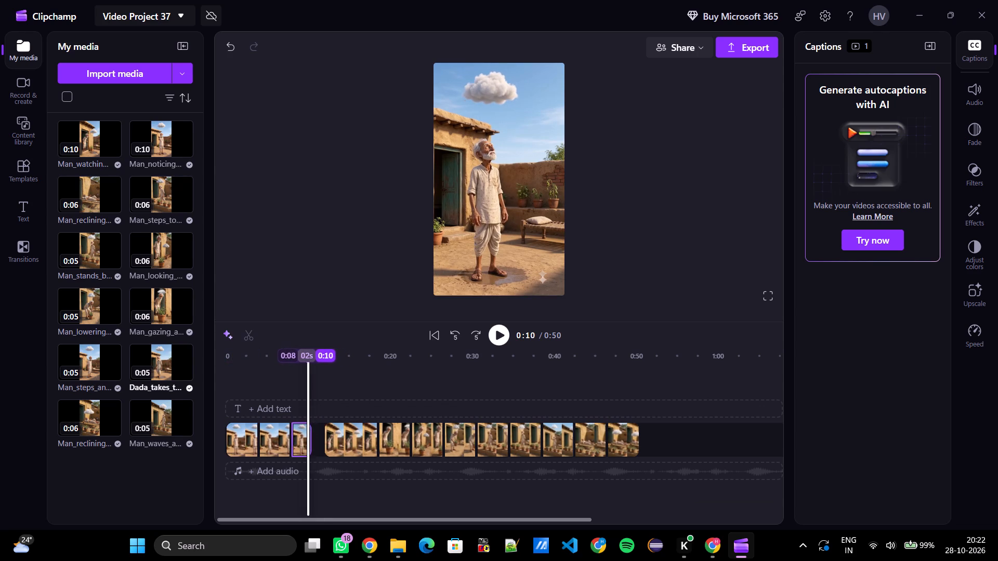
drag(310, 437, 306, 436)
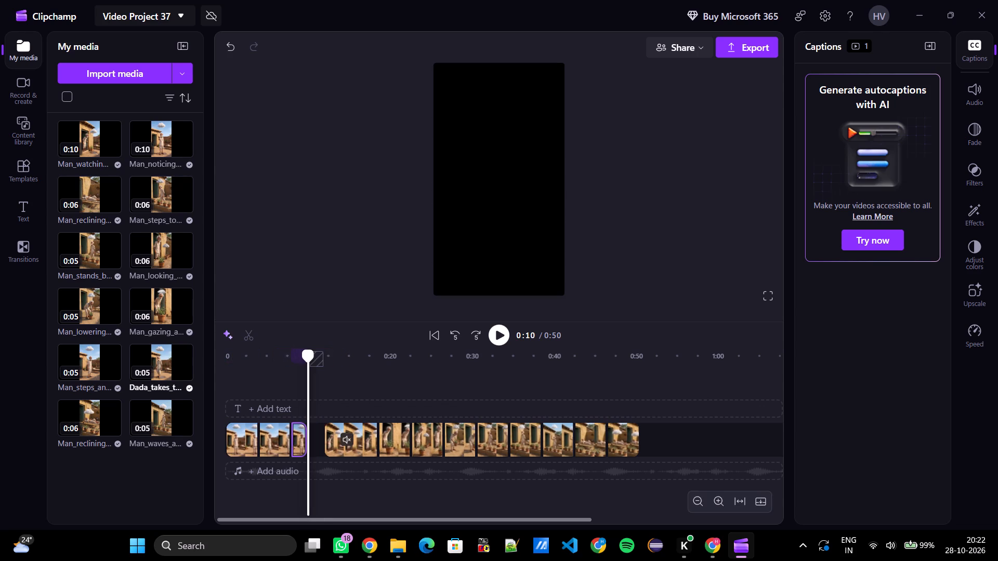
click(314, 437)
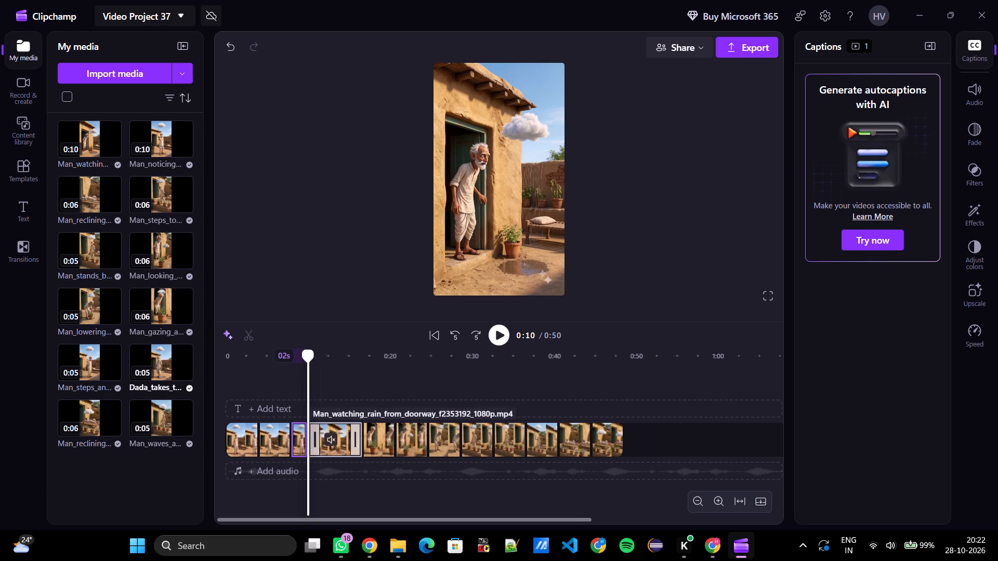
Preview the Man_watching_rain_from_doorway… clip, trim its end to about 0:14 so it lasts about 4 seconds, and delete the gap after it.
click(513, 332)
click(502, 335)
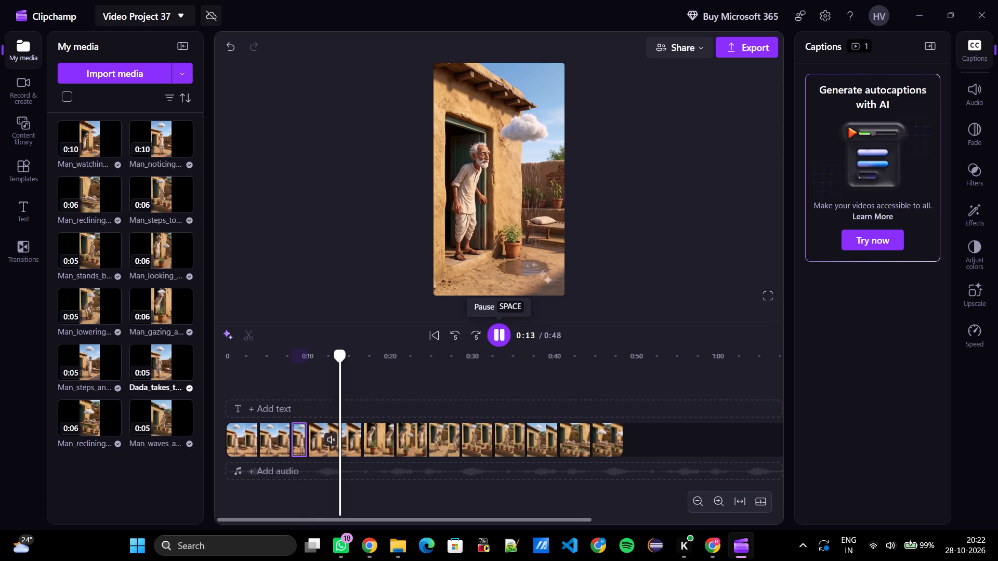
click(499, 331)
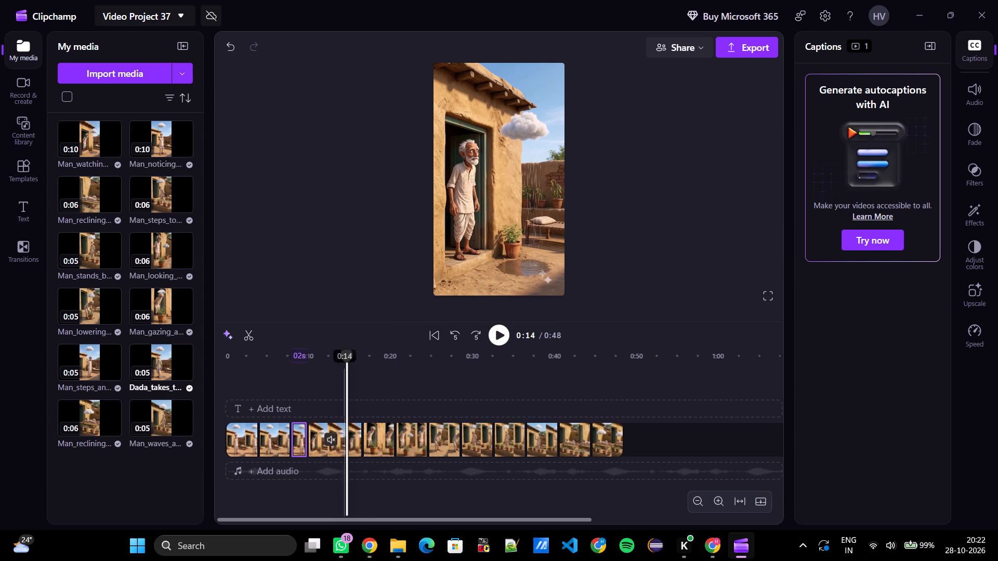
drag(347, 358, 342, 357)
drag(354, 435, 339, 435)
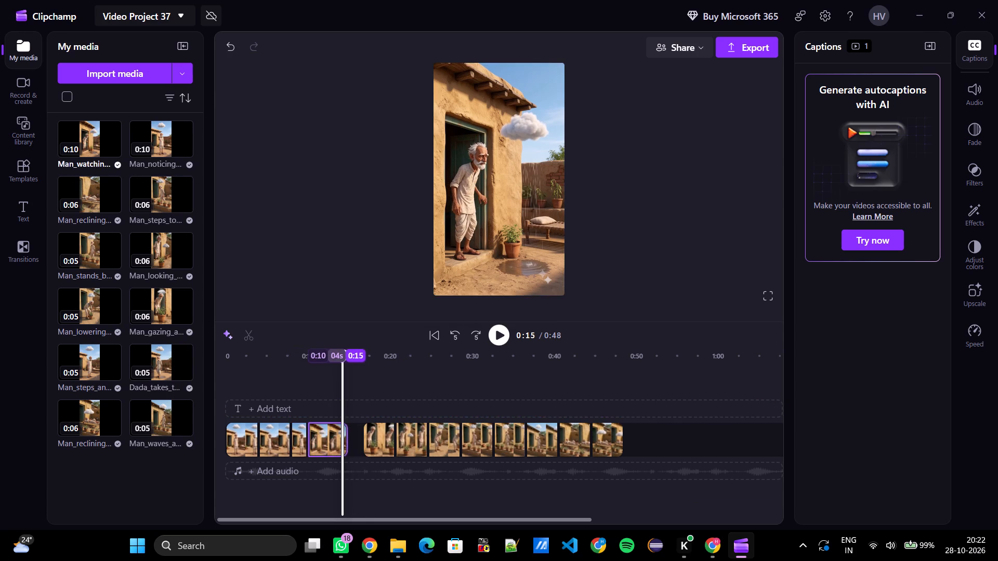
drag(339, 435, 337, 434)
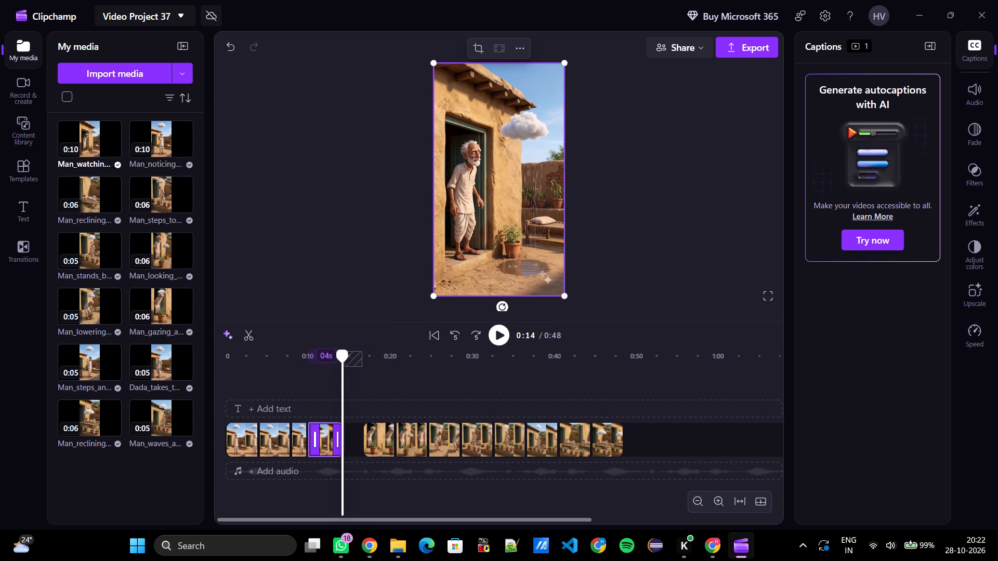
click(350, 441)
Play the remaining clips through to the end and recheck the scenes around 0:32, 0:24 and 0:20.
click(499, 333)
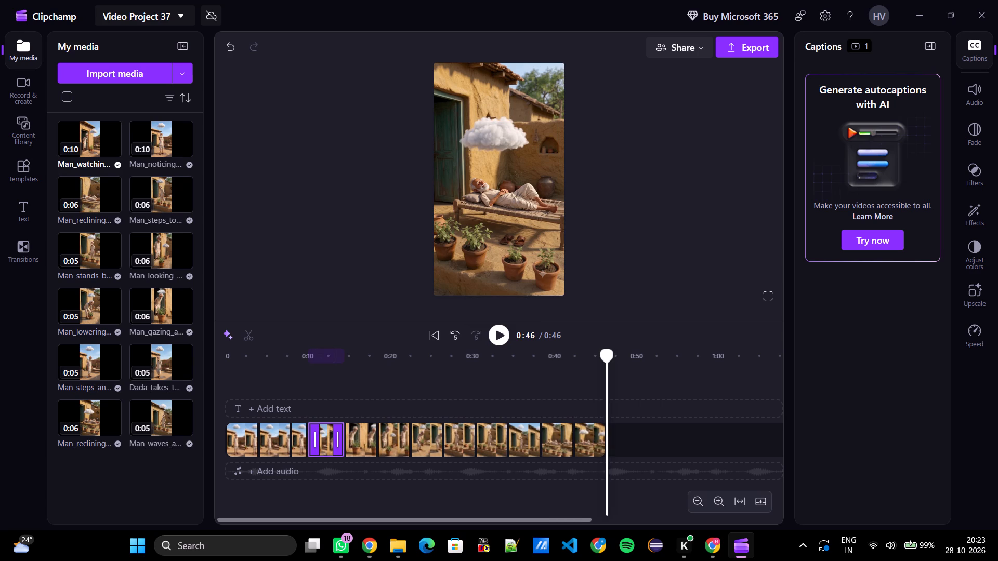
drag(611, 353, 494, 383)
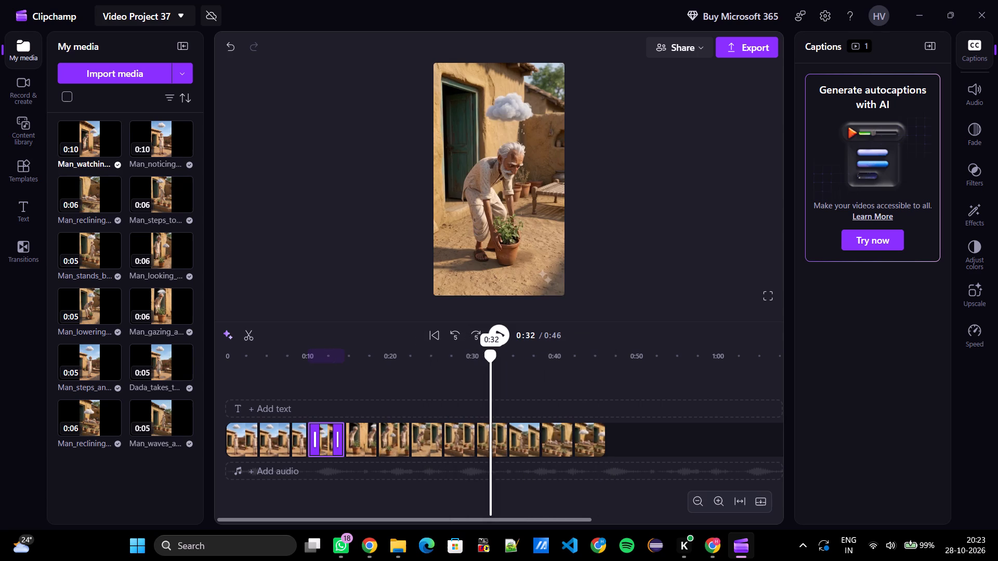
drag(494, 383, 426, 380)
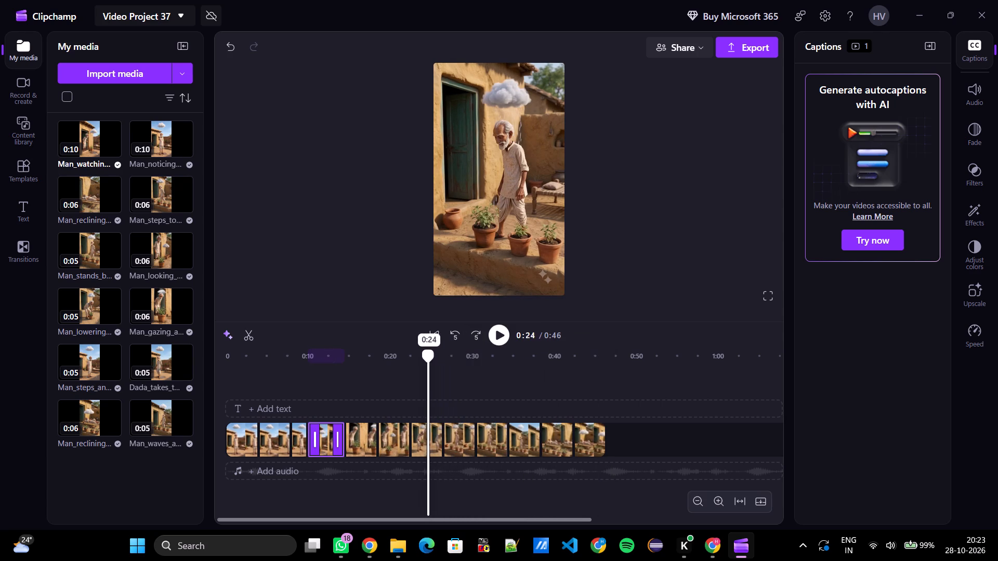
drag(426, 380, 395, 378)
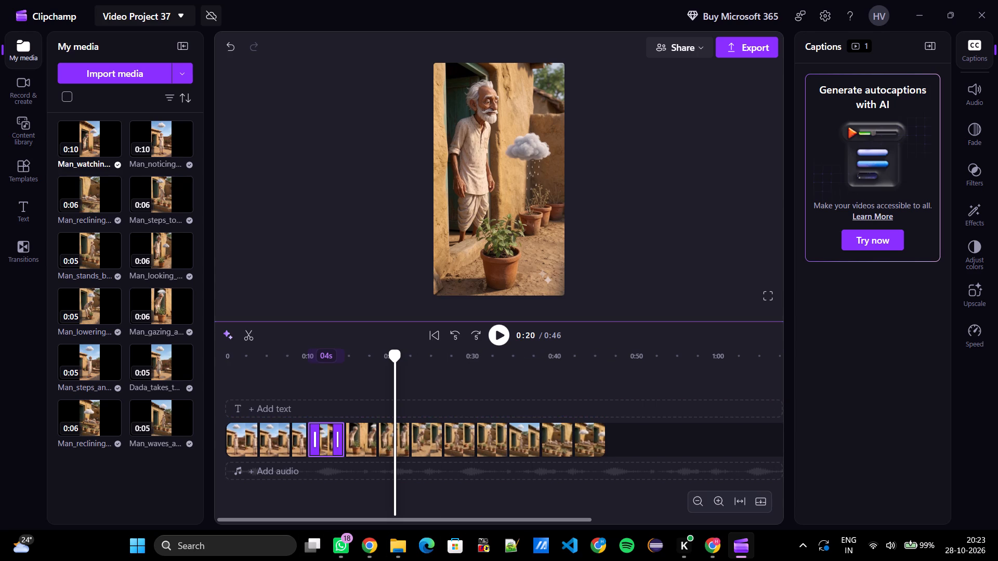
drag(392, 354, 271, 345)
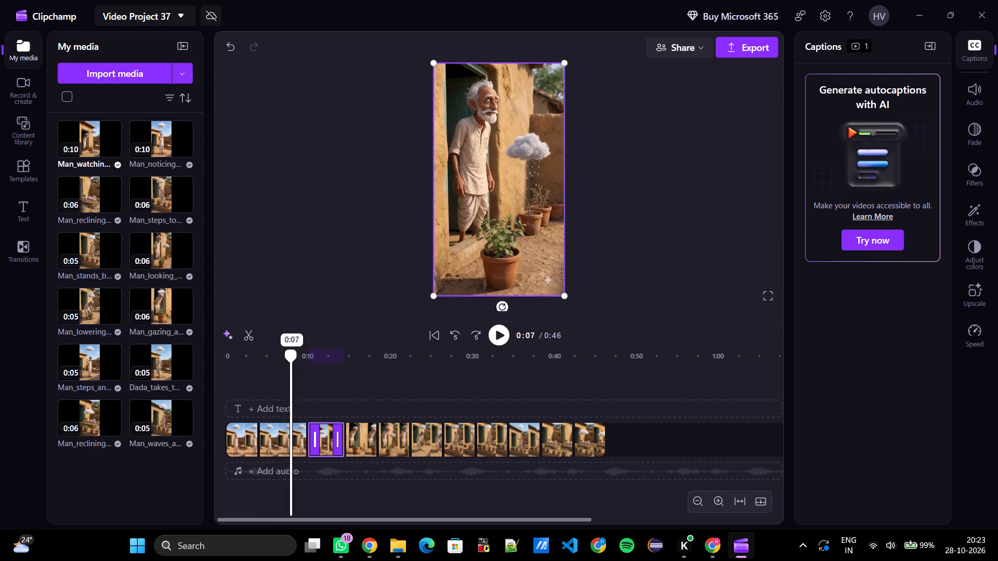
drag(271, 345, 188, 346)
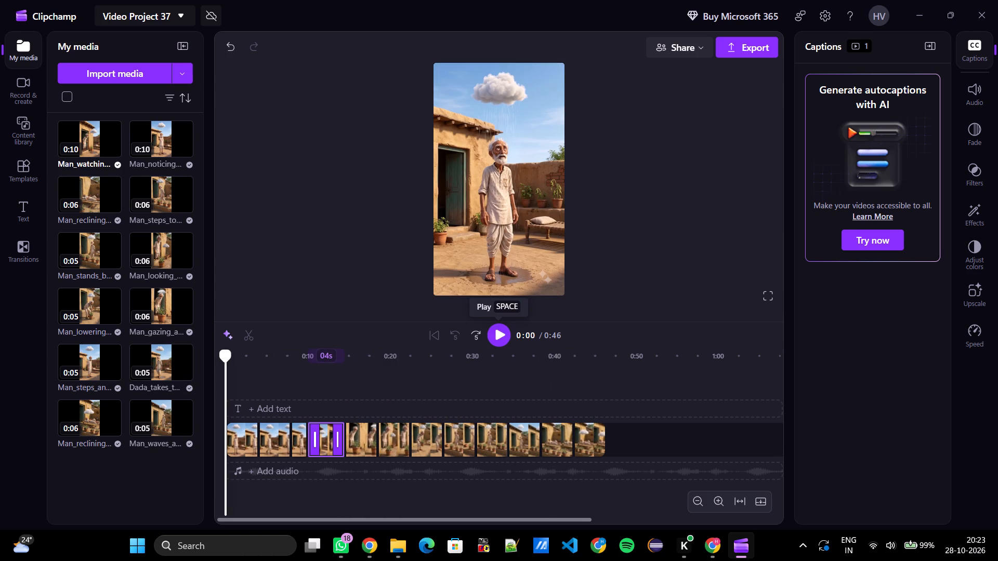
click(496, 333)
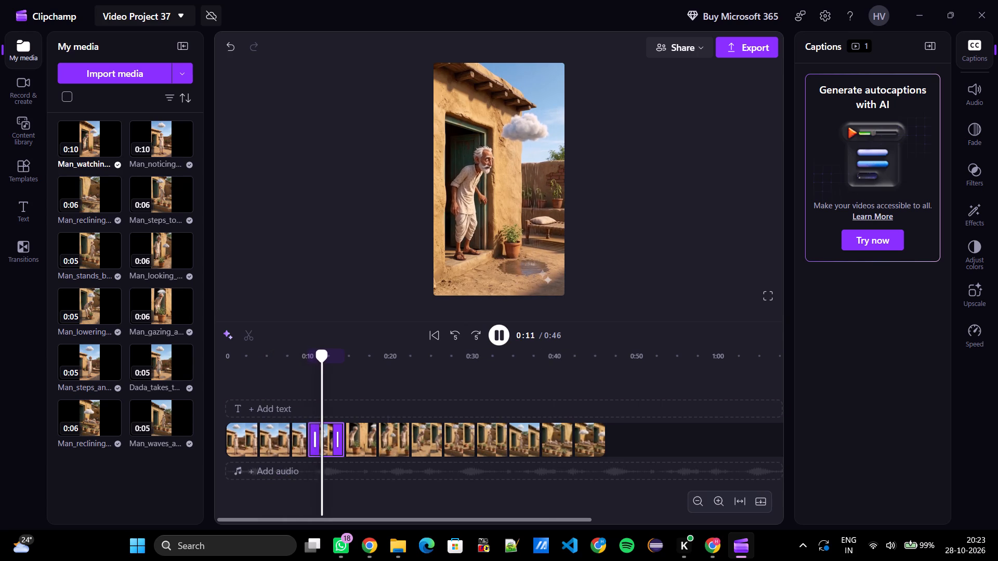
drag(329, 351, 362, 362)
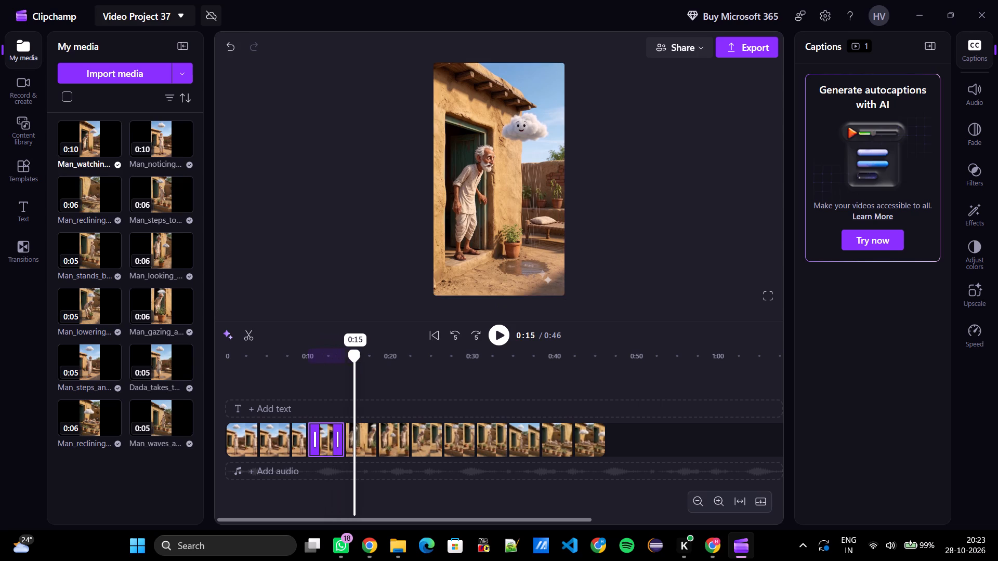
drag(362, 362, 378, 360)
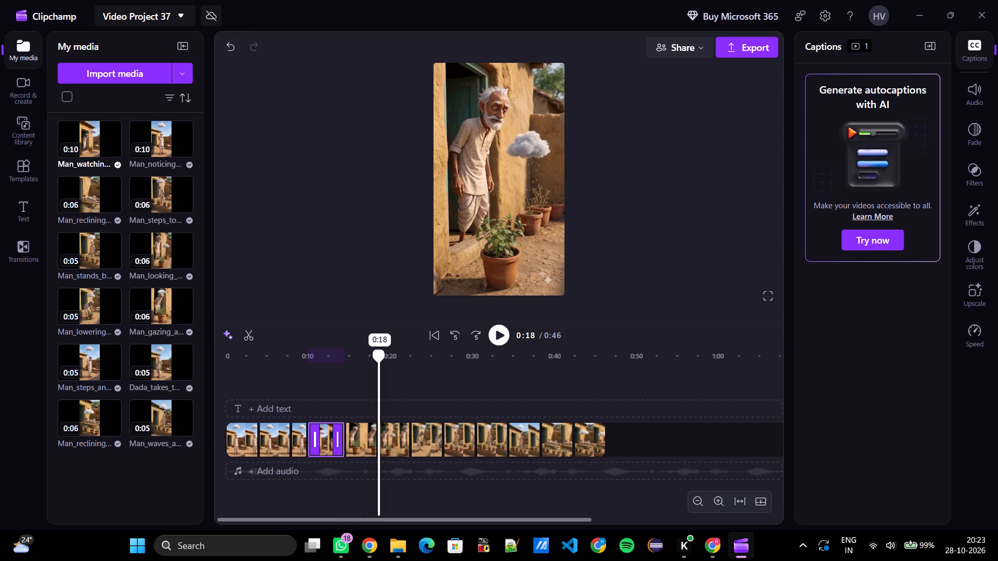
drag(378, 360, 399, 368)
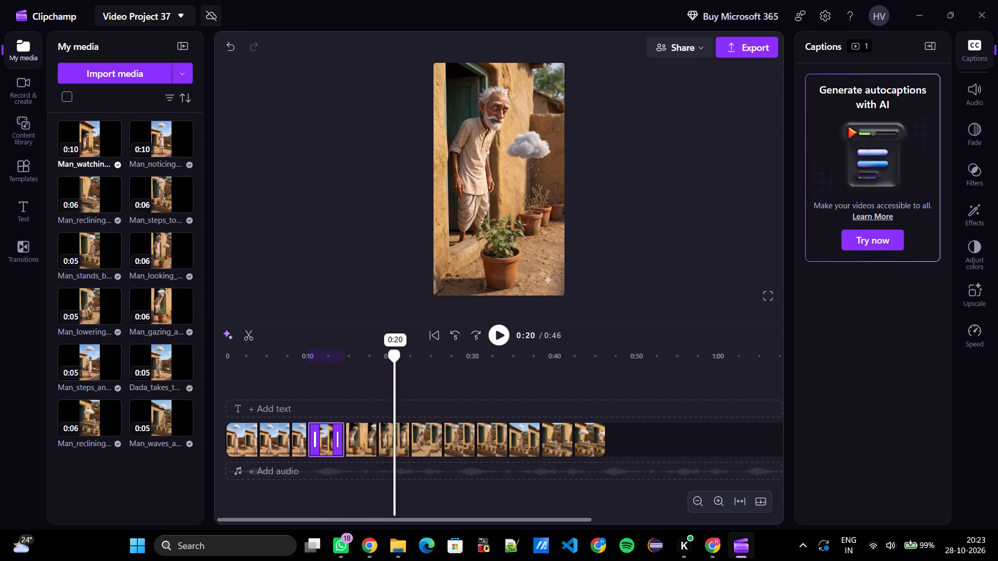
drag(399, 368, 406, 370)
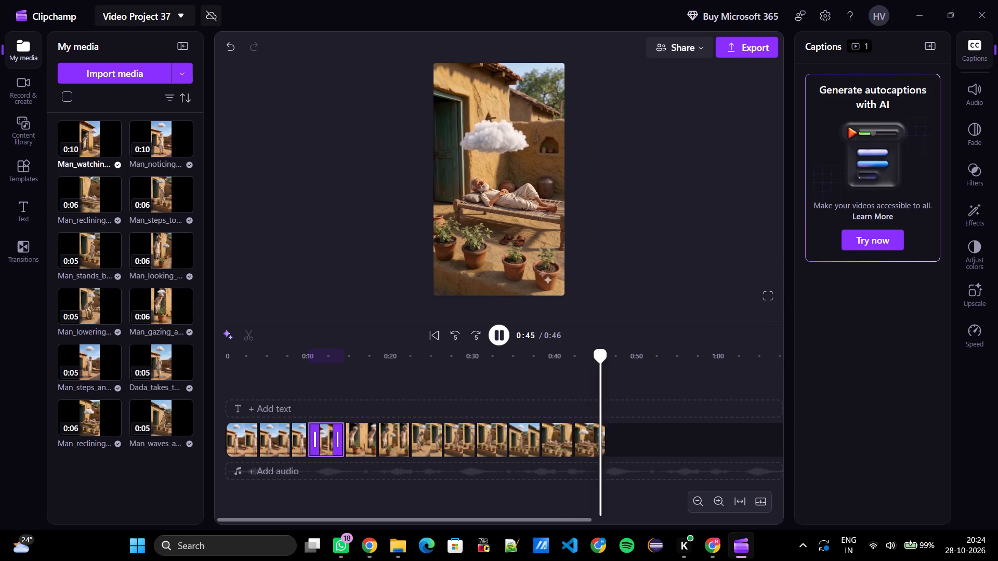
drag(599, 352, 429, 314)
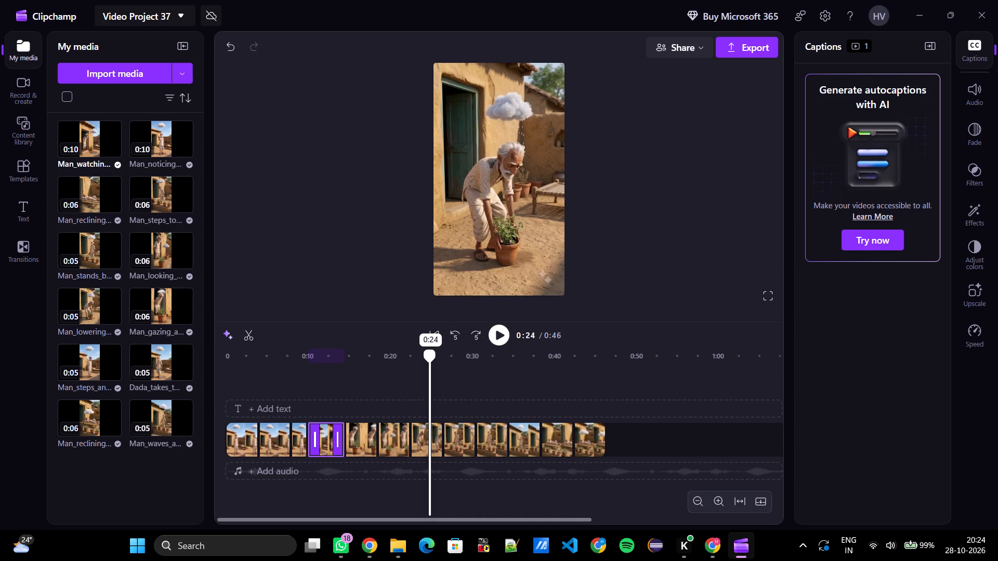
drag(429, 314, 454, 436)
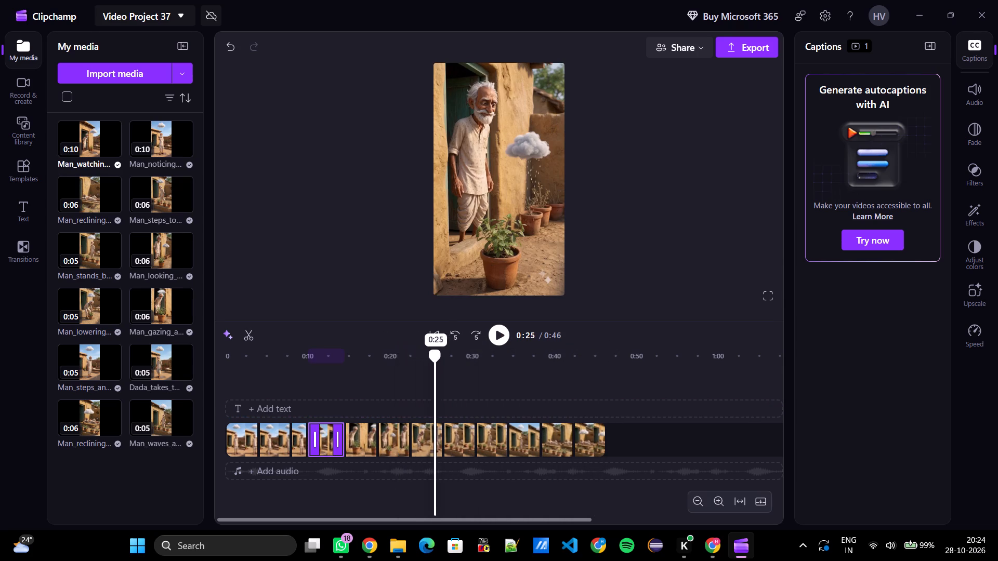
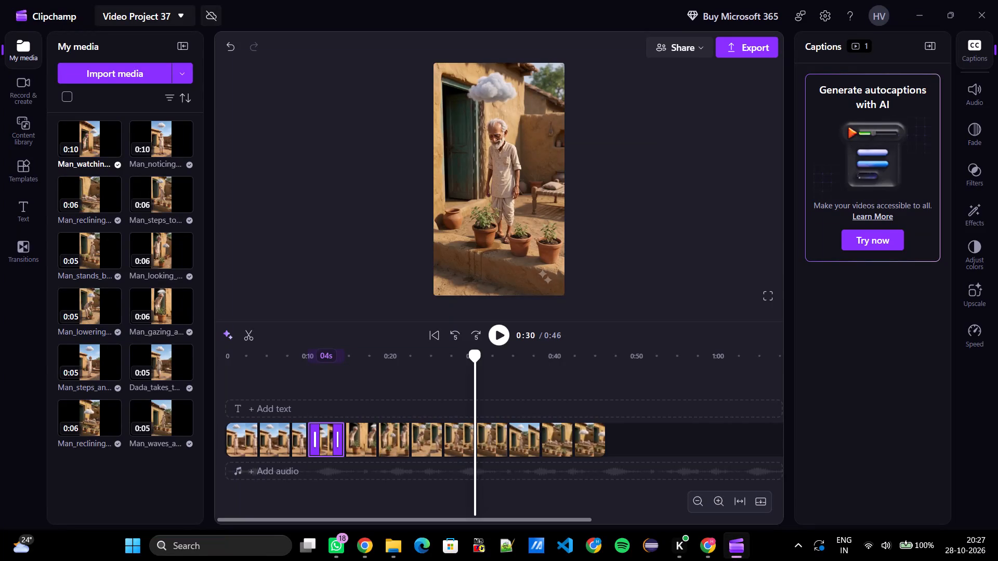
Open the media import dialog and look through the Downloads and Desktop folders for a file to import, refreshing the Downloads listing.
click(120, 66)
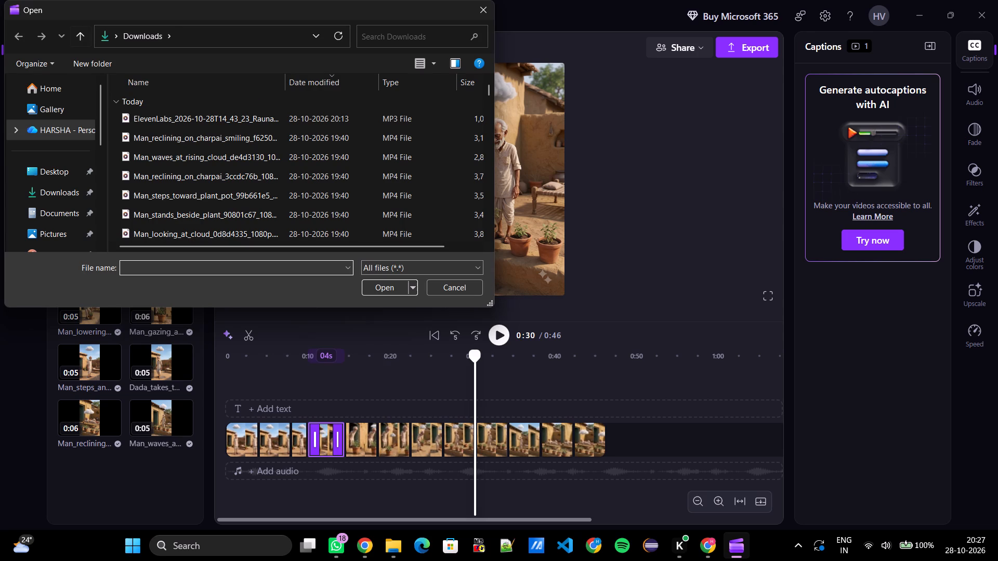
click(335, 33)
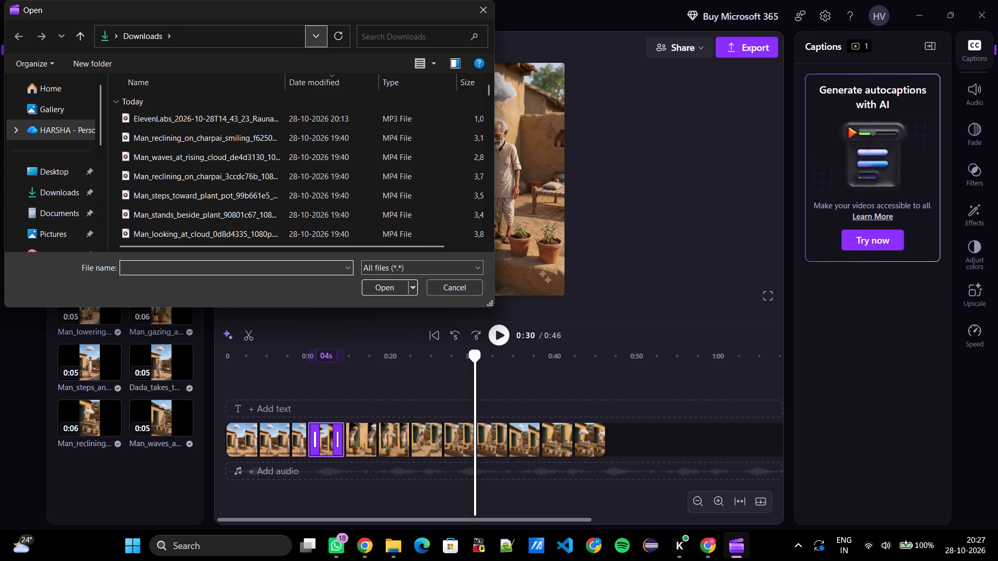
click(61, 201)
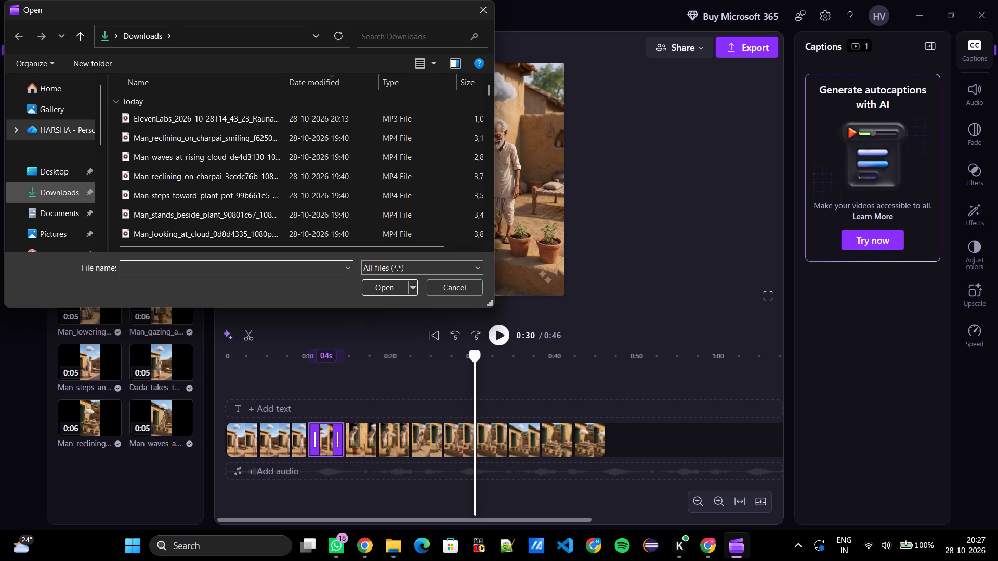
click(63, 191)
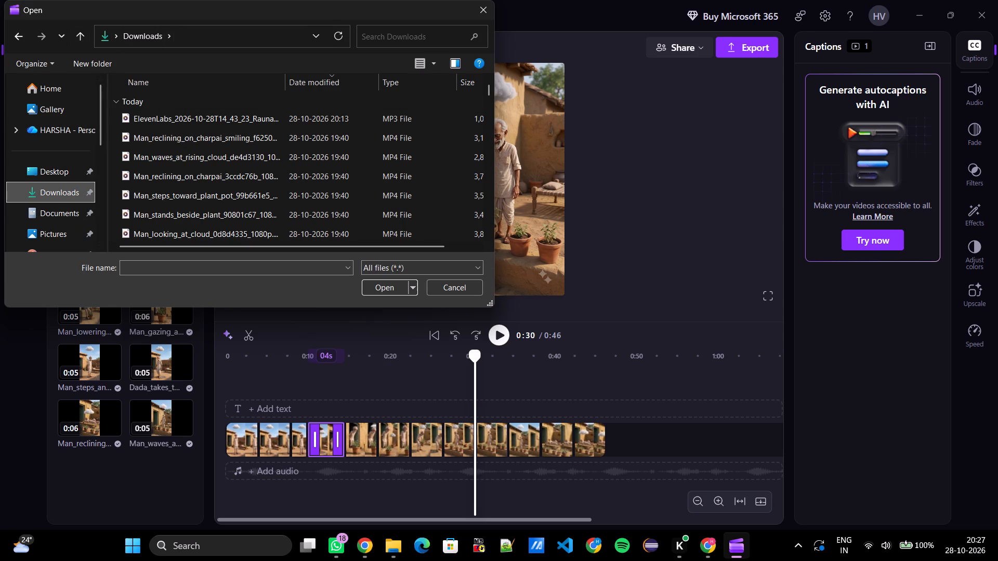
click(63, 191)
scroll(163, 168, up, 2)
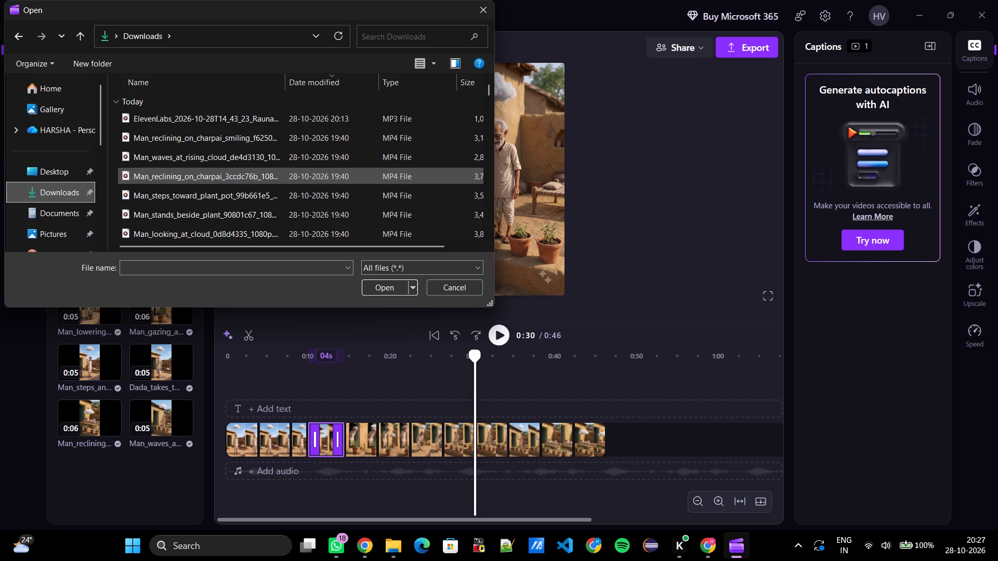
scroll(163, 168, up, 3)
scroll(163, 168, right, 3)
scroll(163, 168, up, 1)
scroll(163, 168, right, 1)
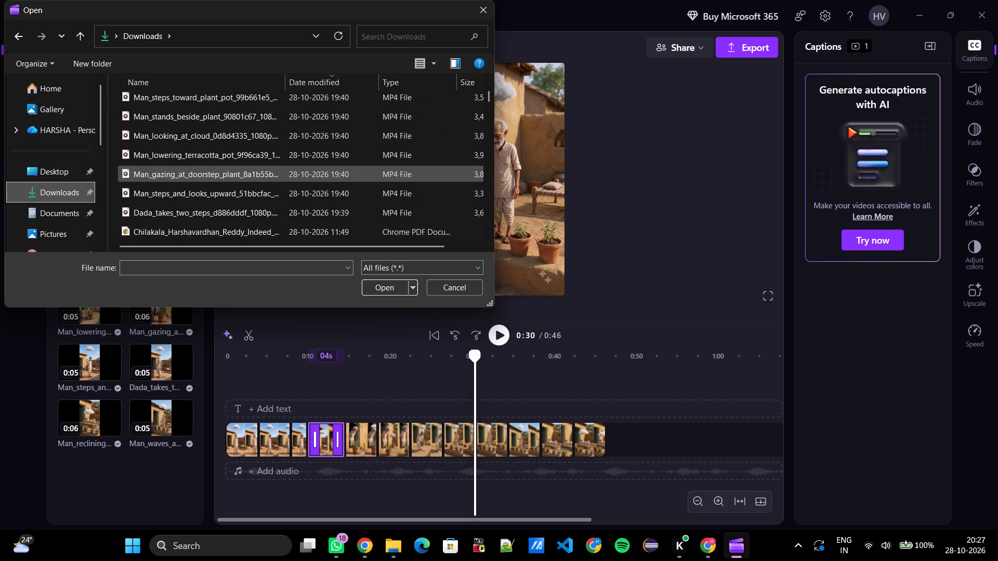
scroll(163, 168, up, 2)
click(61, 171)
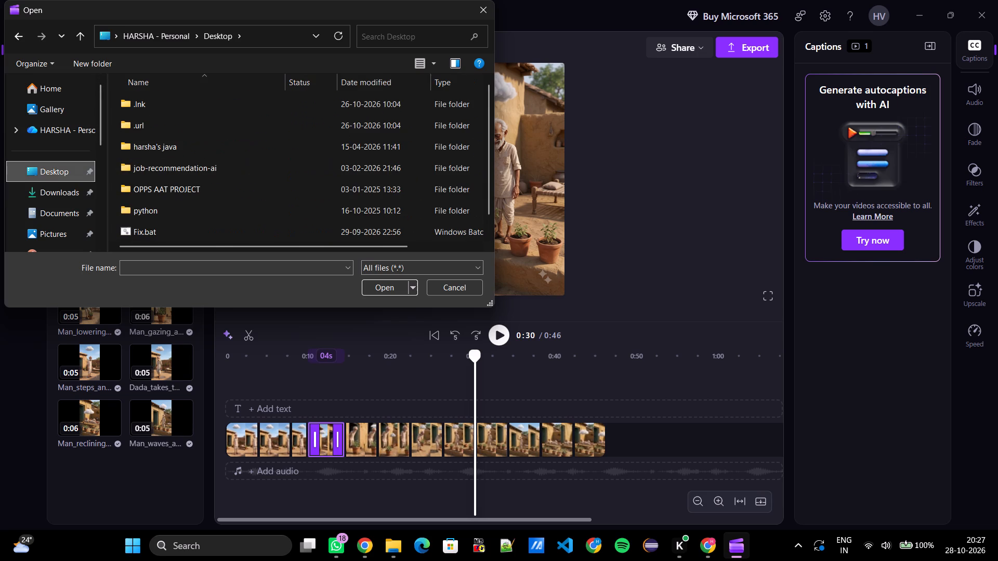
click(61, 191)
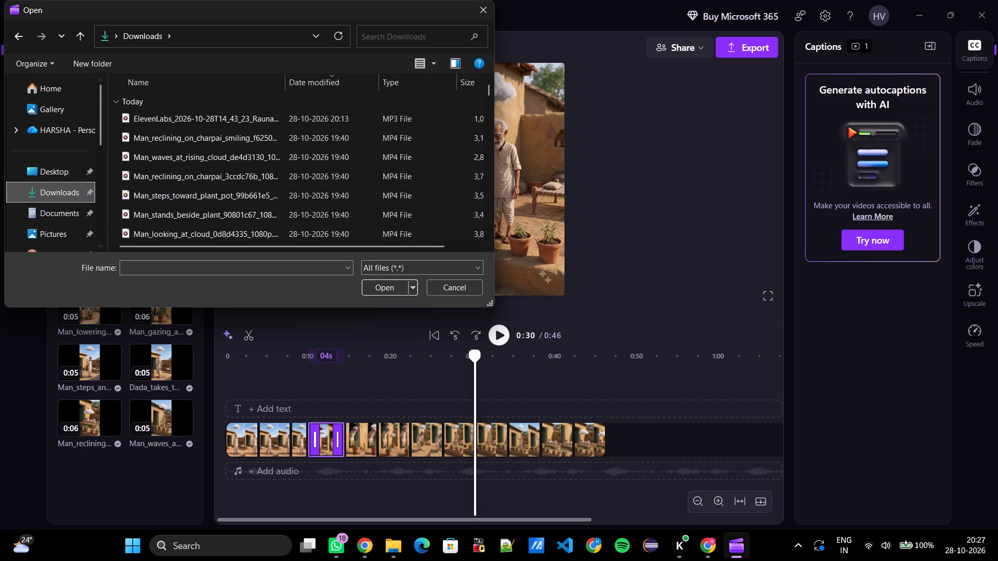
triple_click(340, 34)
double_click(339, 34)
Dismiss the media import dialog without choosing a file and switch to the Downloads folder in File Explorer.
click(483, 6)
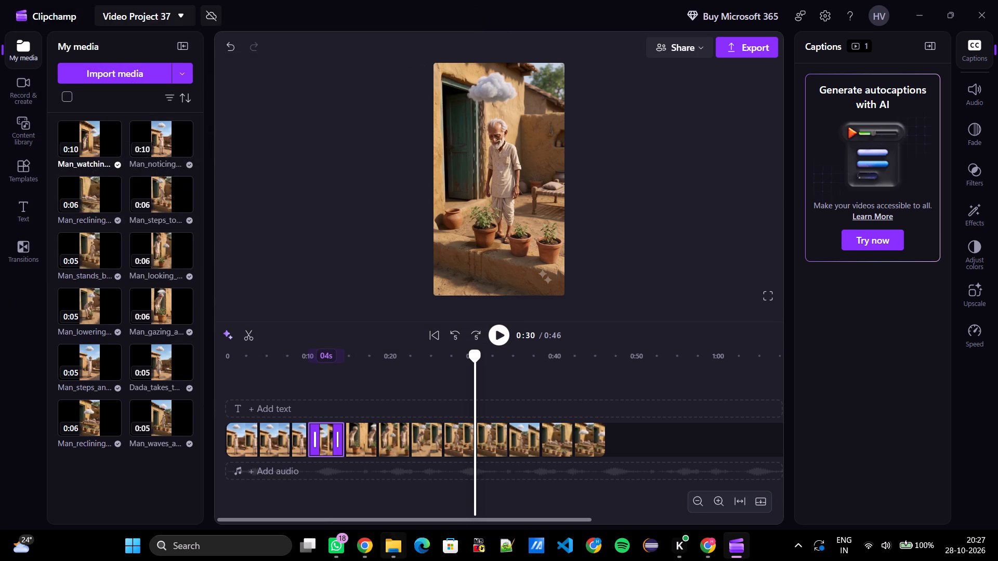
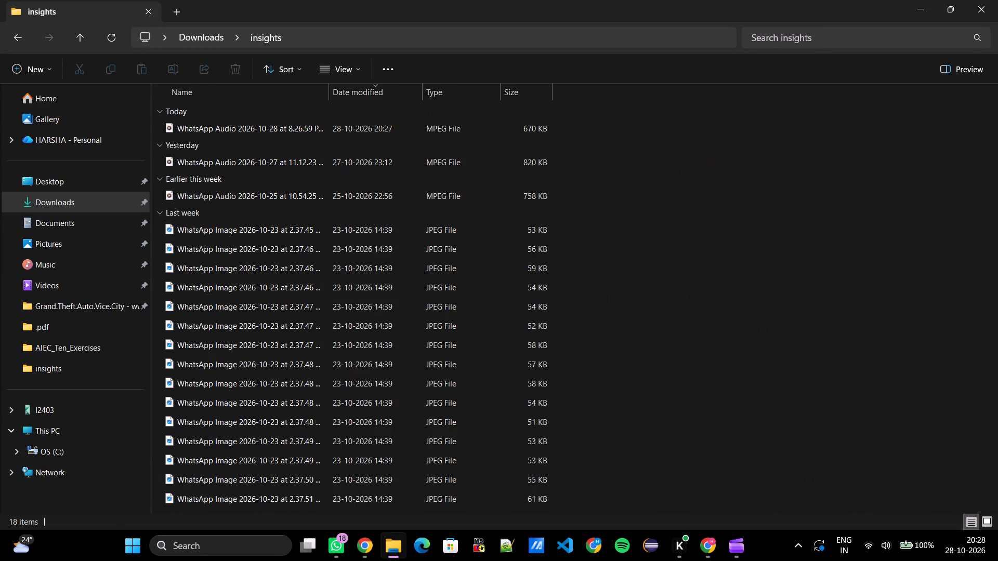
Copy today's WhatsApp audio recording (2026-10-28 at 8.26.59 PM) from the insights folder and paste it into the Clipchamp project.
right_click(306, 130)
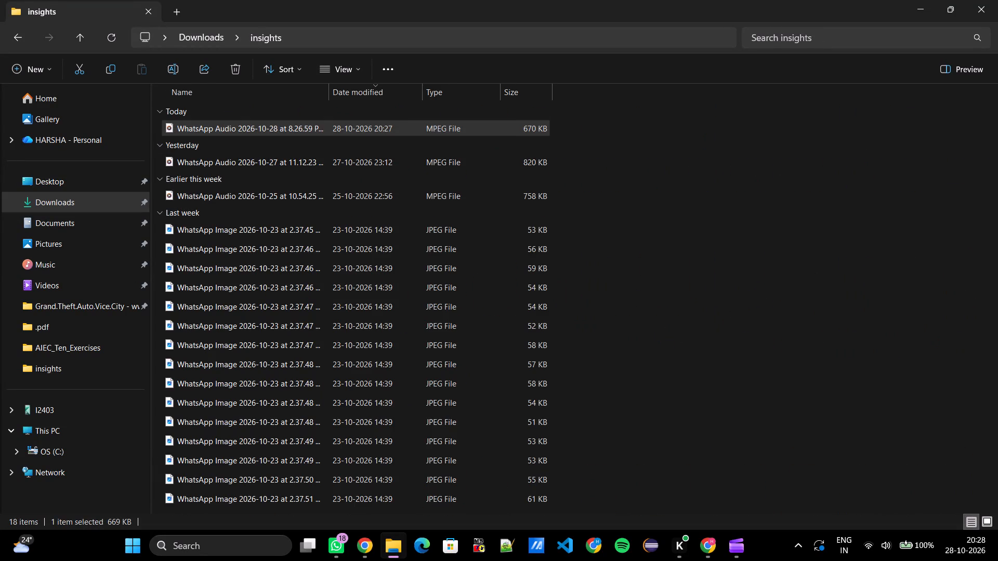
click(107, 79)
click(107, 78)
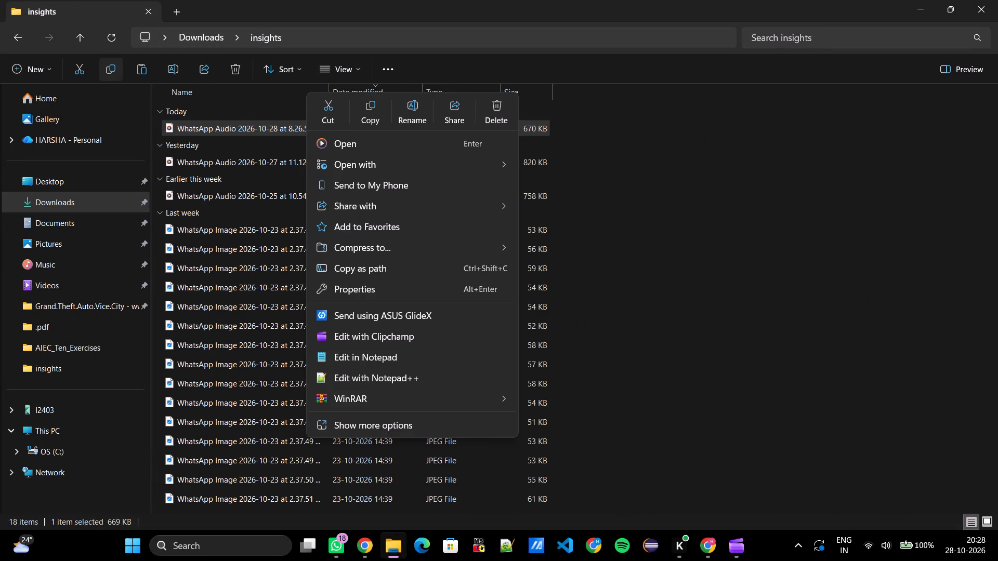
click(370, 119)
key(alt+Tab)
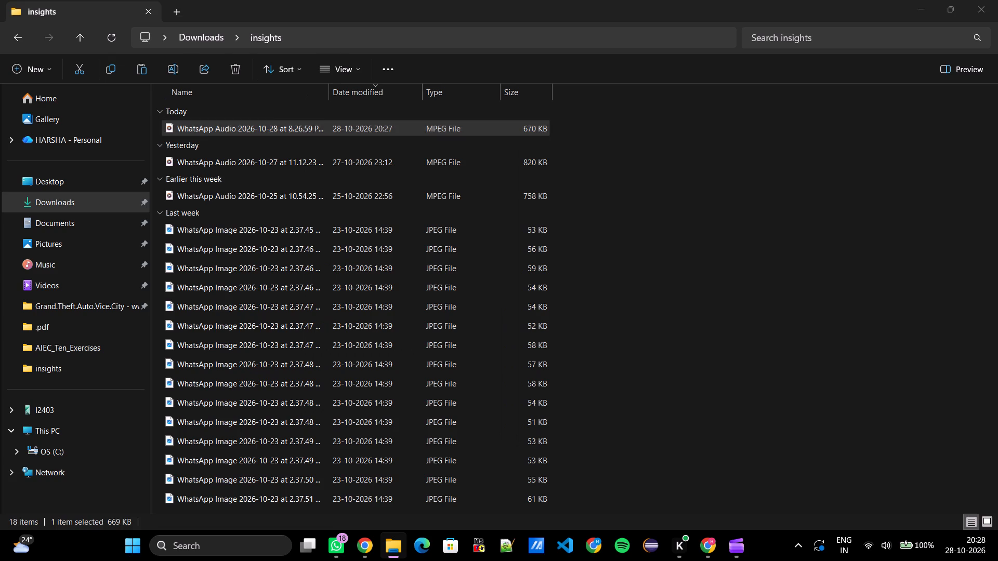
key(alt+Tab)
key(alt+Tab)
key(alt+Tab)
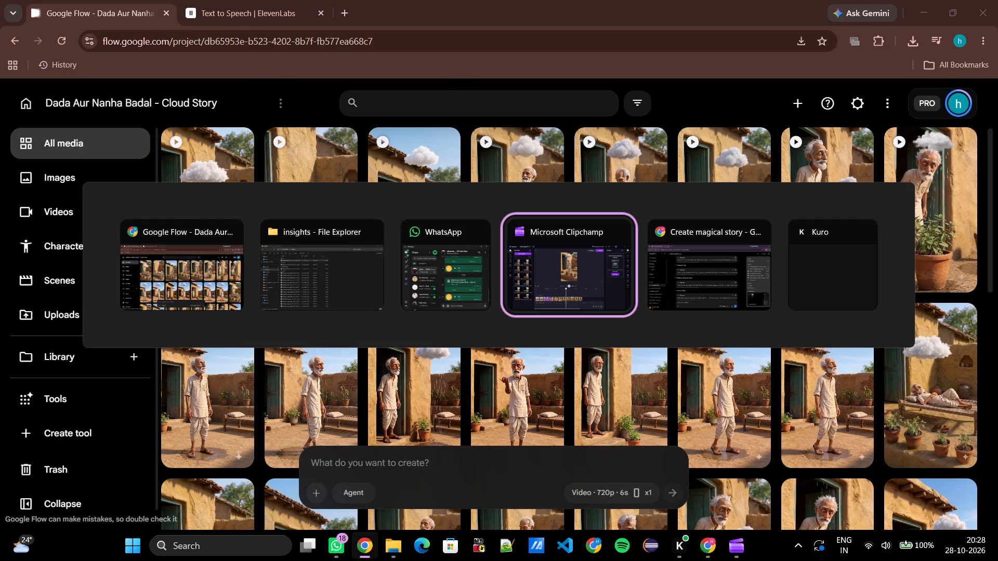
key(ctrl+v)
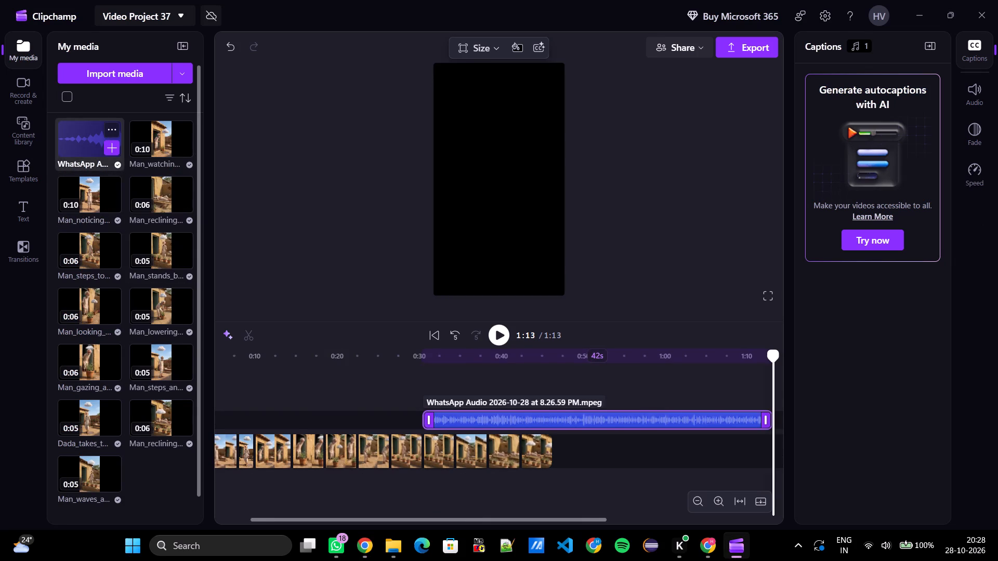
Move the WhatsApp audio clip to a track below the video clips, starting at about 0:01.
drag(90, 134, 100, 140)
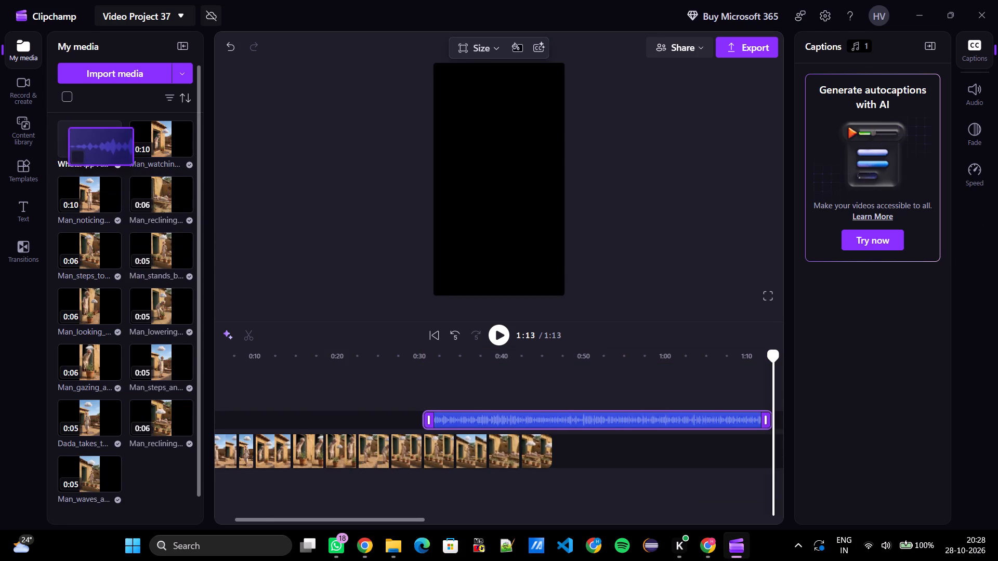
drag(100, 140, 97, 139)
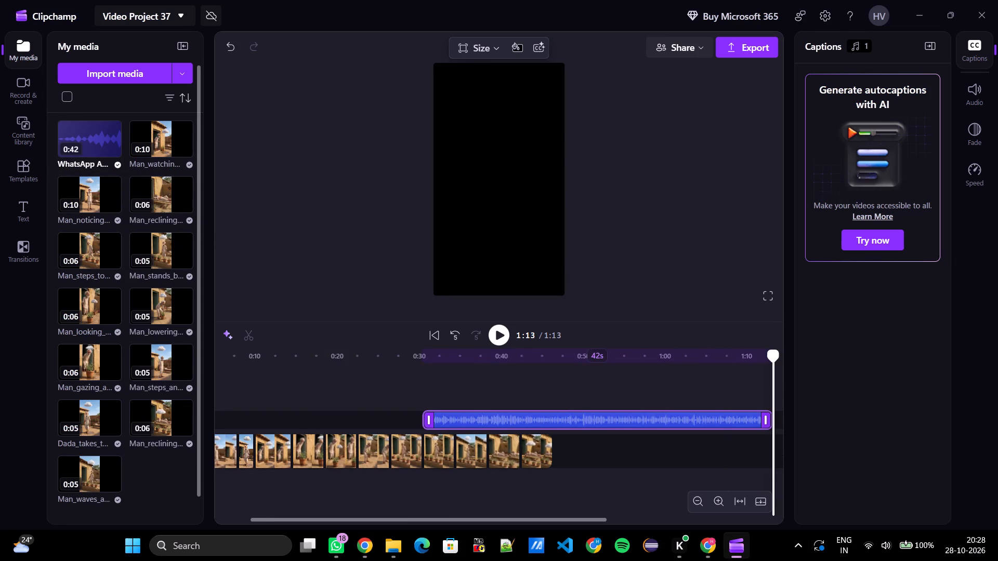
drag(652, 417, 411, 483)
scroll(463, 436, right, 10)
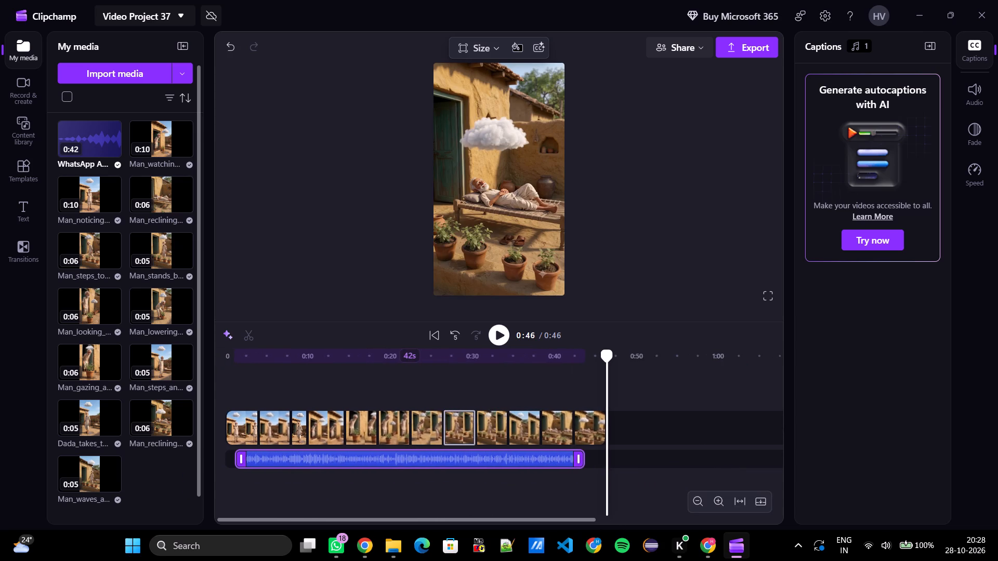
Move the voiceover to the start of the timeline at 0:00 and play the opening to check its timing.
scroll(461, 438, right, 3)
drag(428, 461, 395, 461)
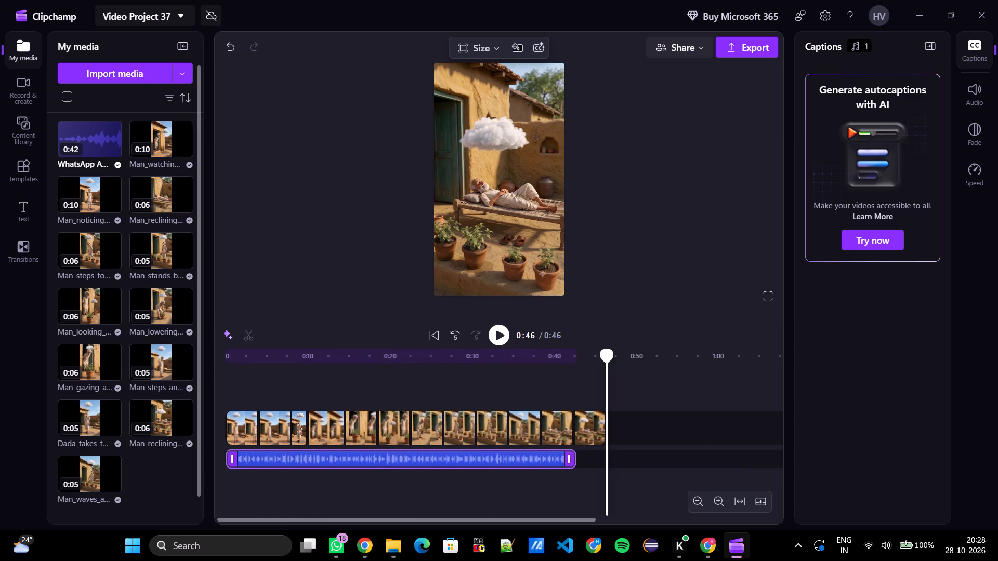
drag(605, 356, 192, 407)
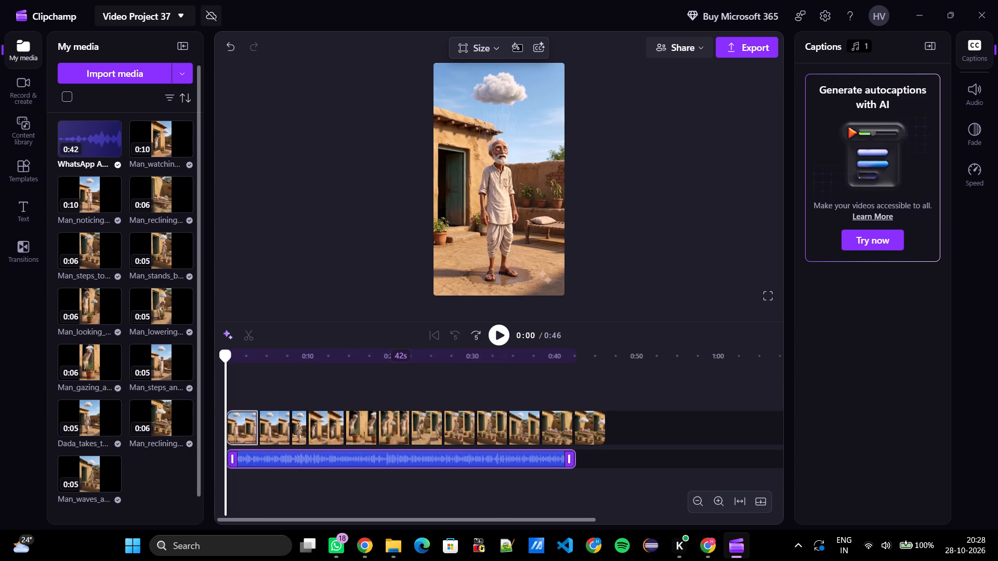
click(496, 328)
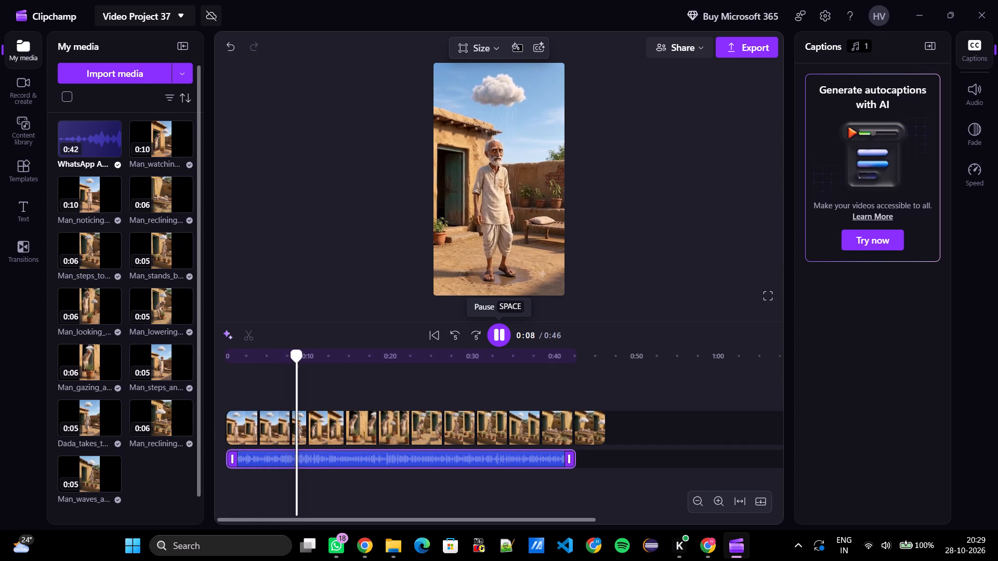
click(505, 333)
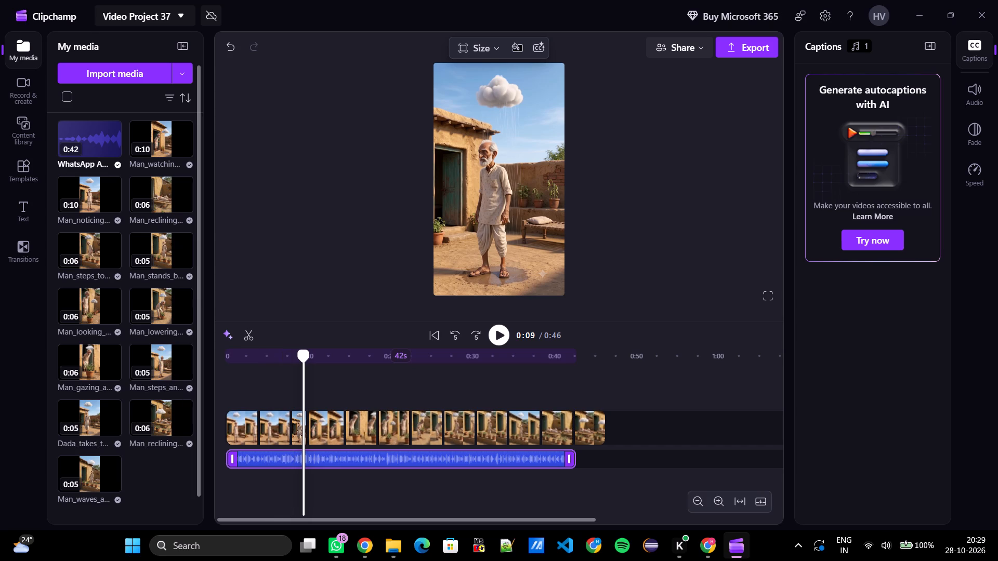
drag(307, 352, 221, 366)
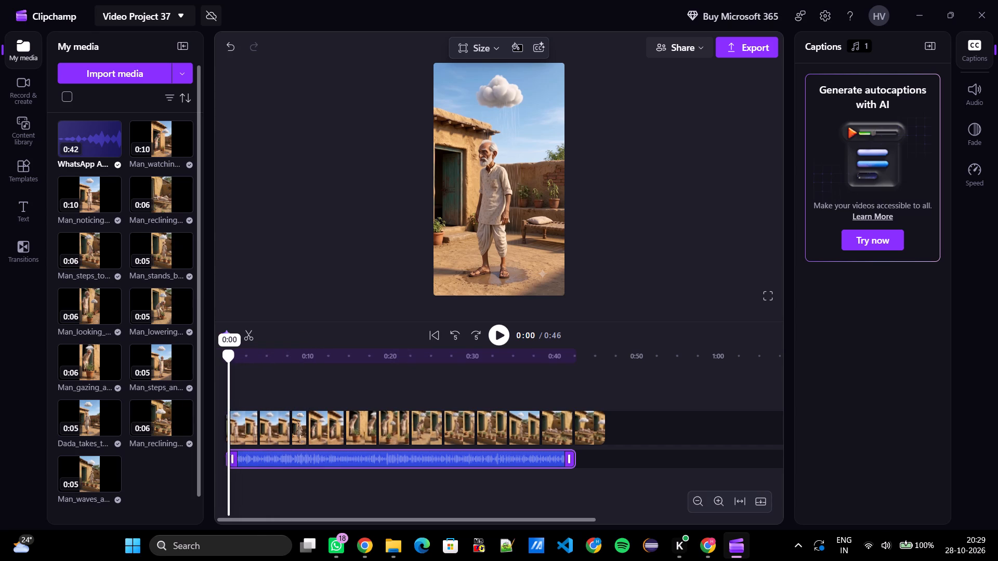
drag(221, 366, 219, 366)
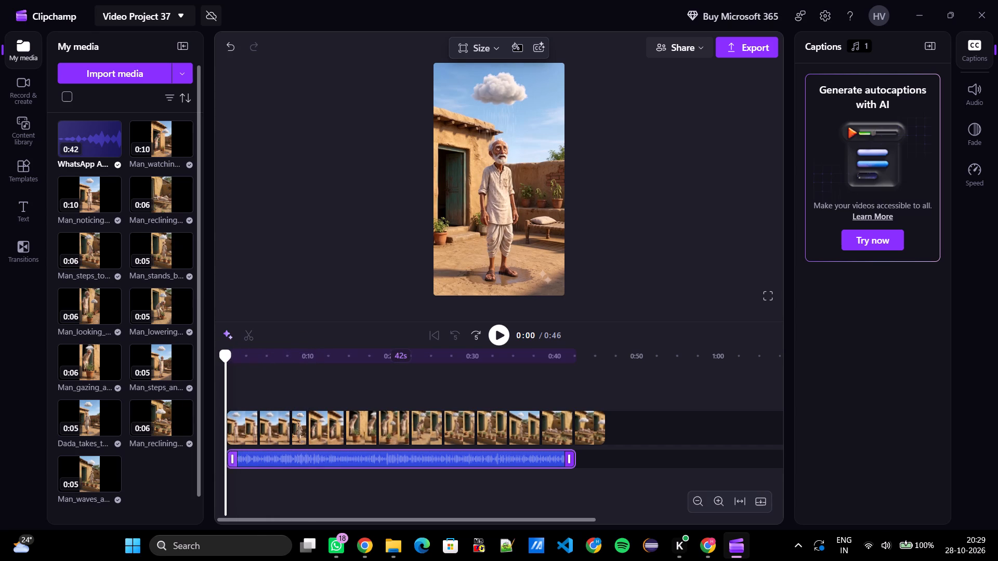
Trim the beginning of the voiceover to leave 41 seconds, move it back to 0:00 and preview the opening.
drag(229, 459, 243, 463)
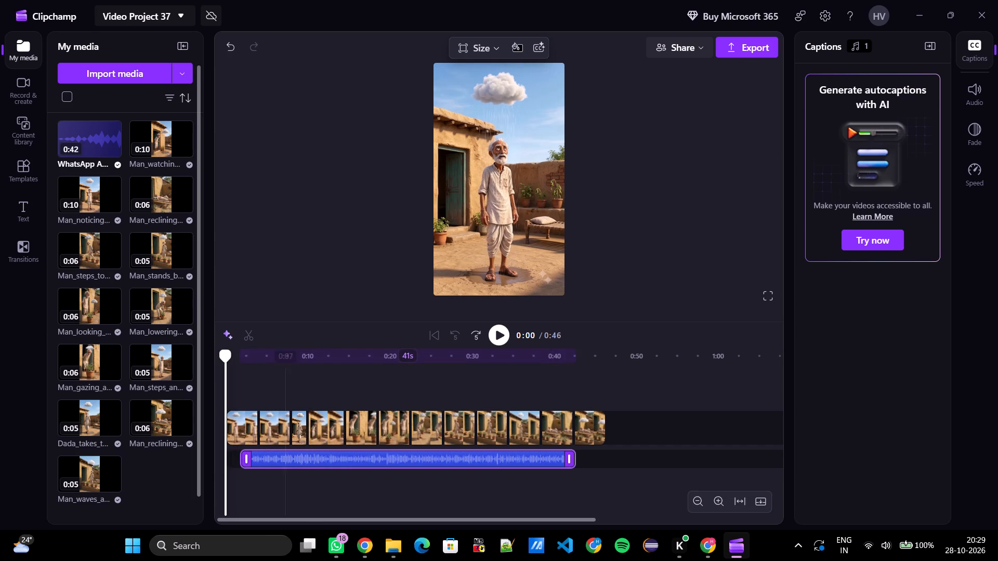
drag(293, 462, 270, 460)
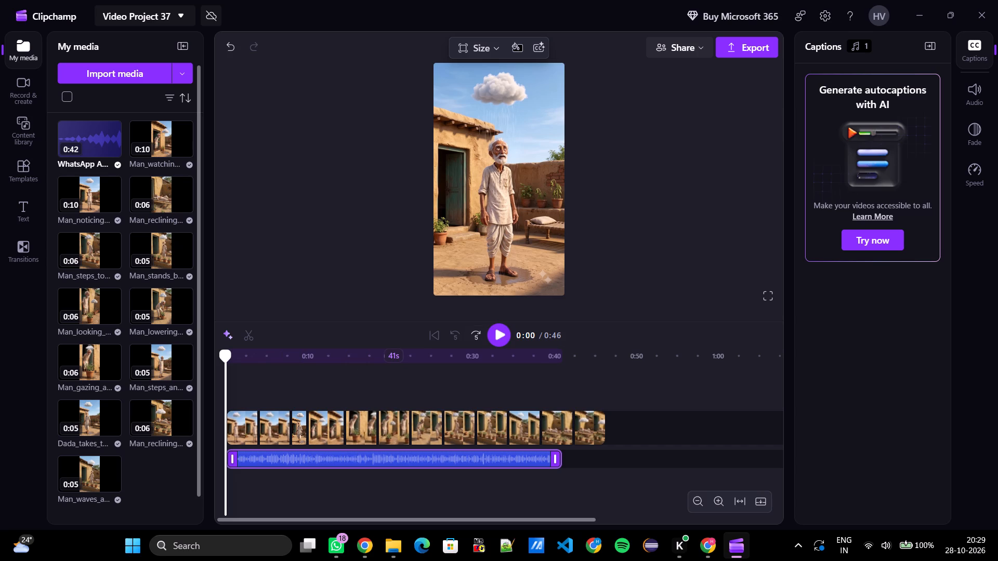
click(494, 336)
click(494, 336)
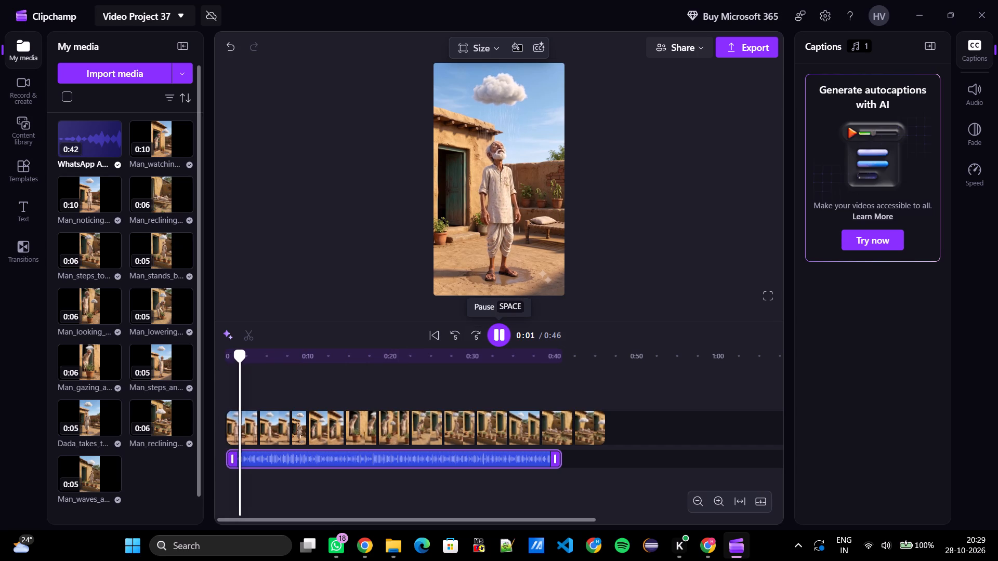
click(494, 336)
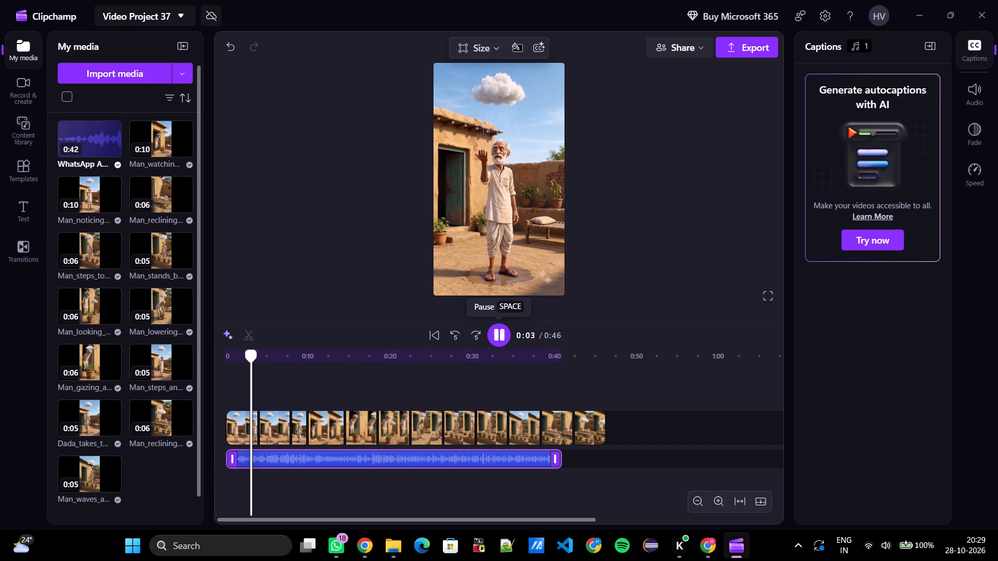
click(494, 336)
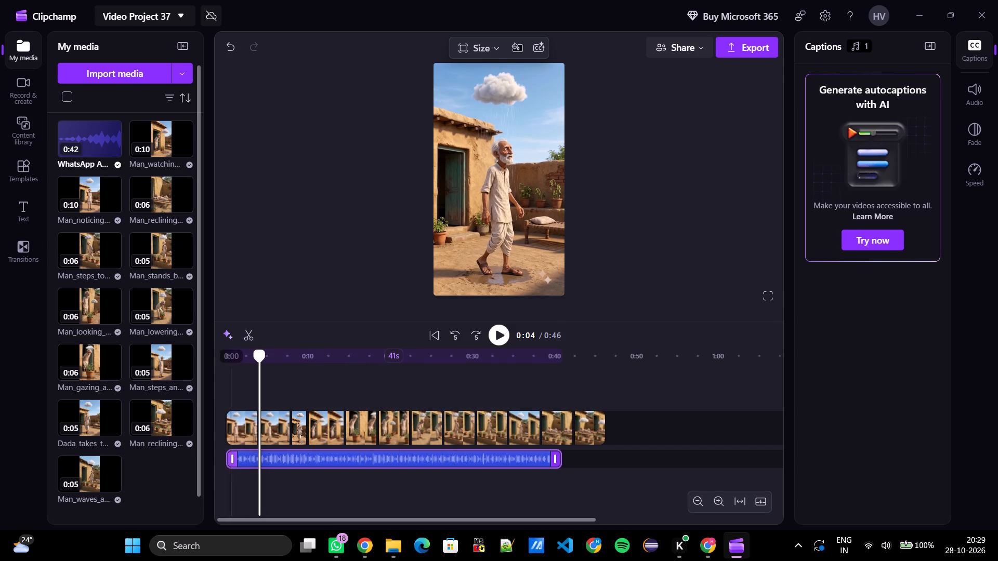
Trim the beginning of the voiceover further to leave 40 seconds, realign it to 0:00 and preview the opening.
drag(233, 459, 238, 459)
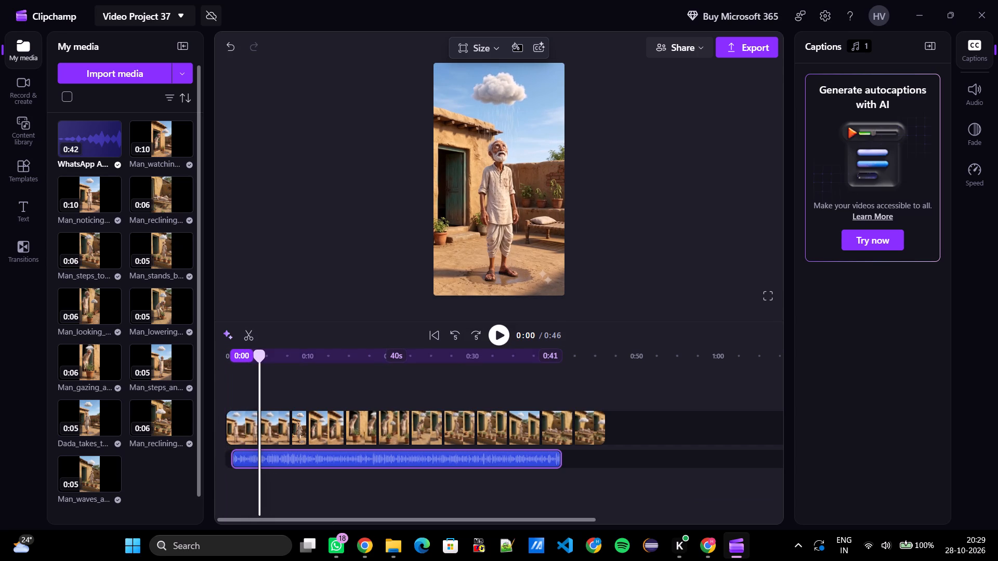
drag(238, 459, 240, 459)
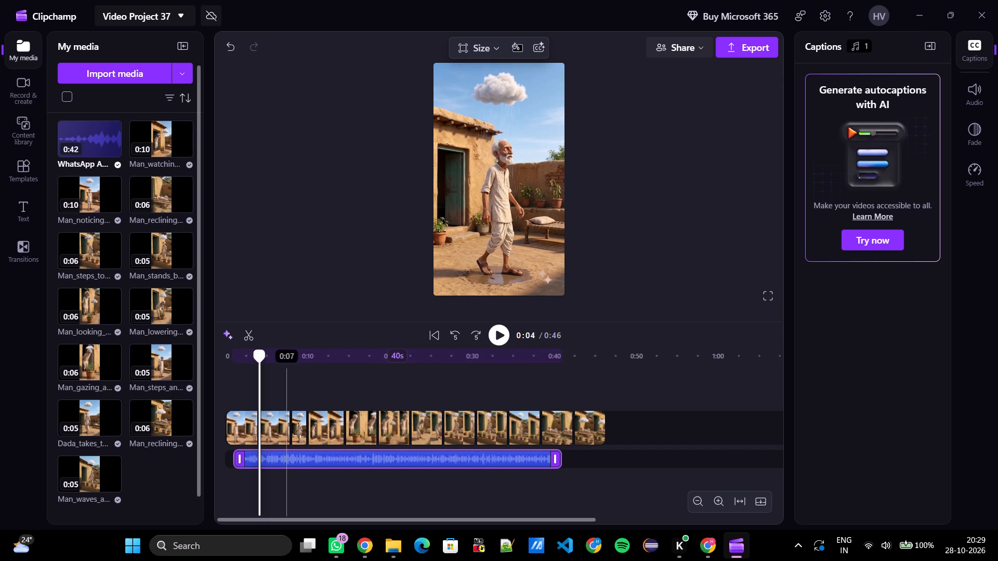
drag(297, 454, 287, 453)
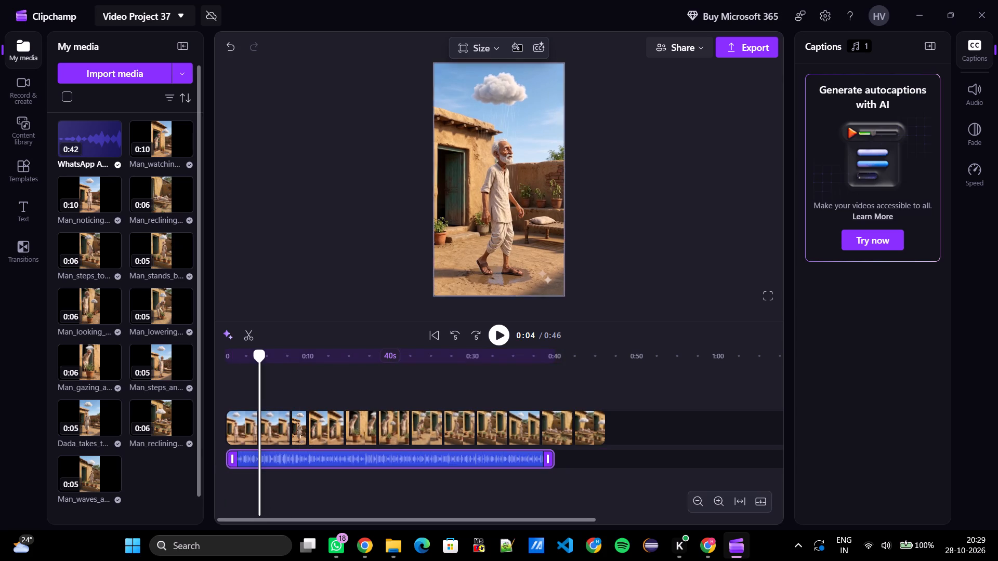
drag(258, 358, 225, 351)
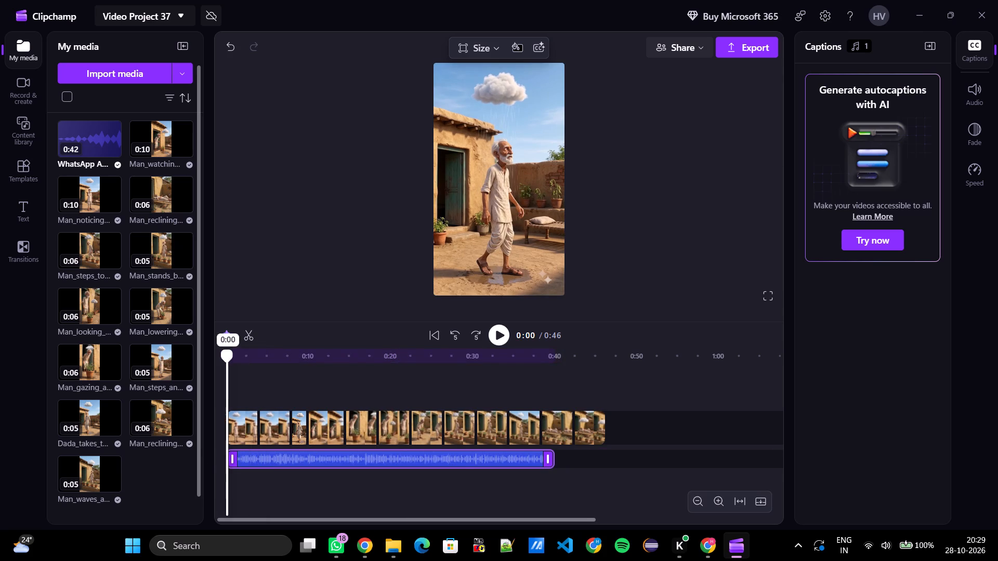
drag(225, 351, 216, 349)
click(495, 339)
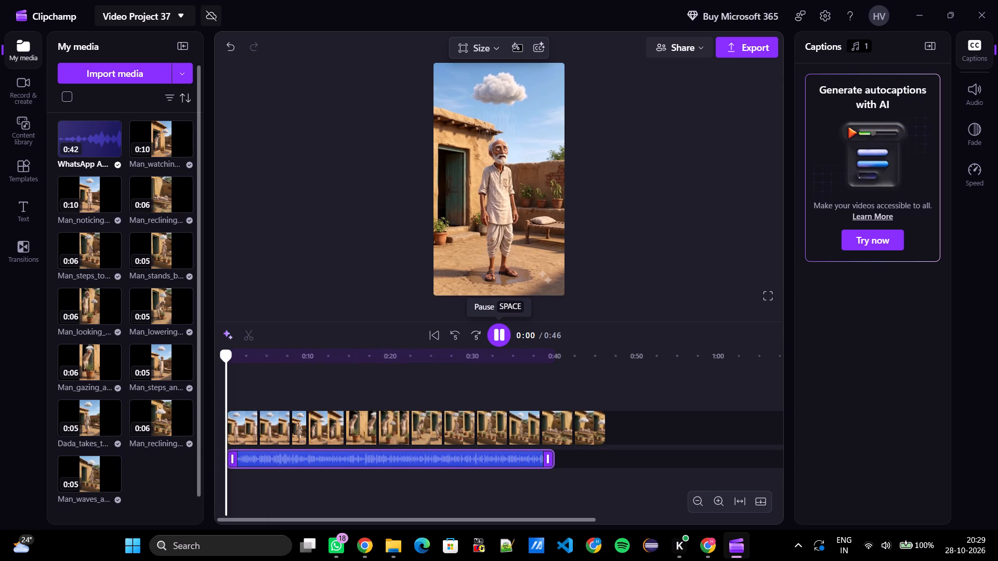
click(495, 339)
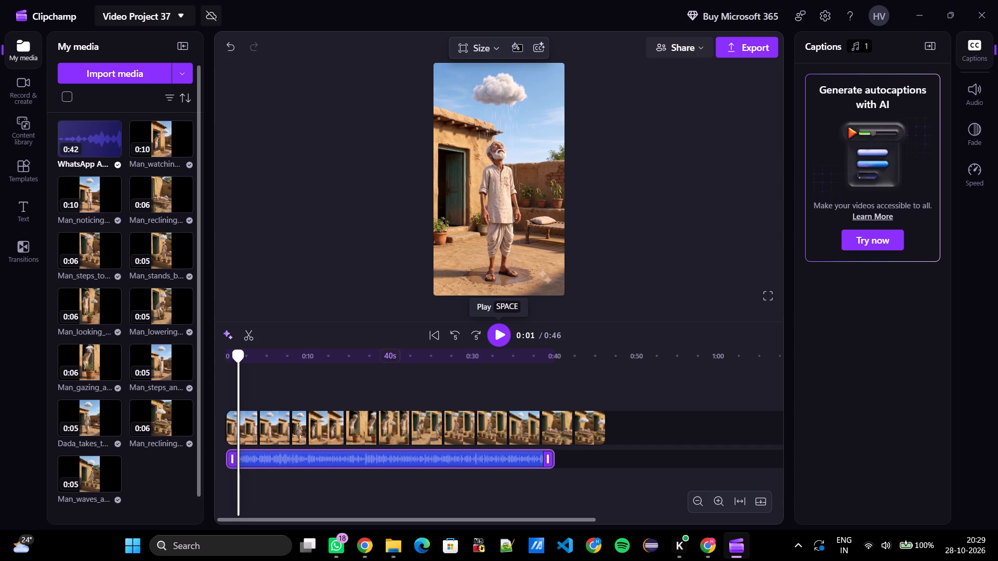
drag(235, 356, 222, 354)
click(500, 331)
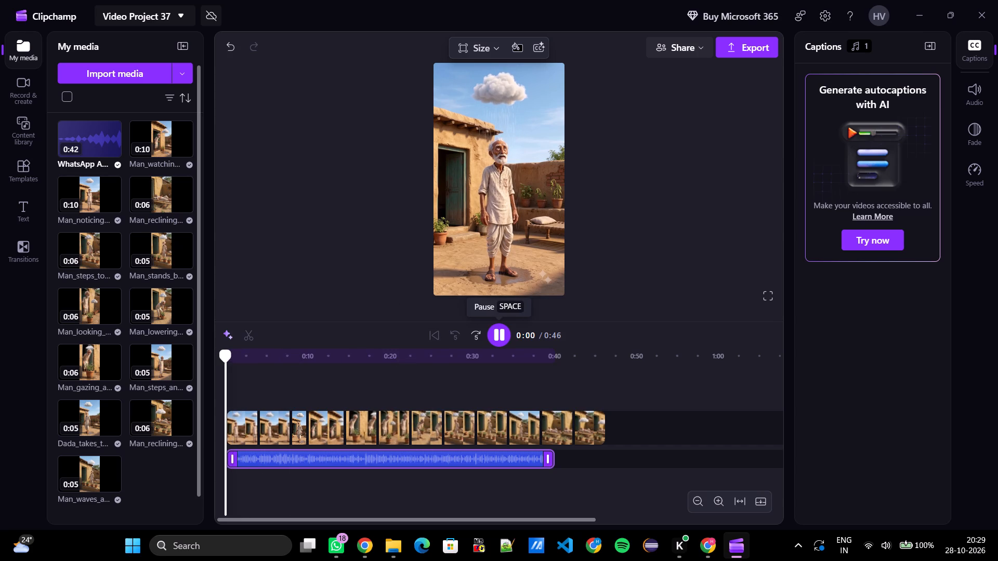
click(500, 331)
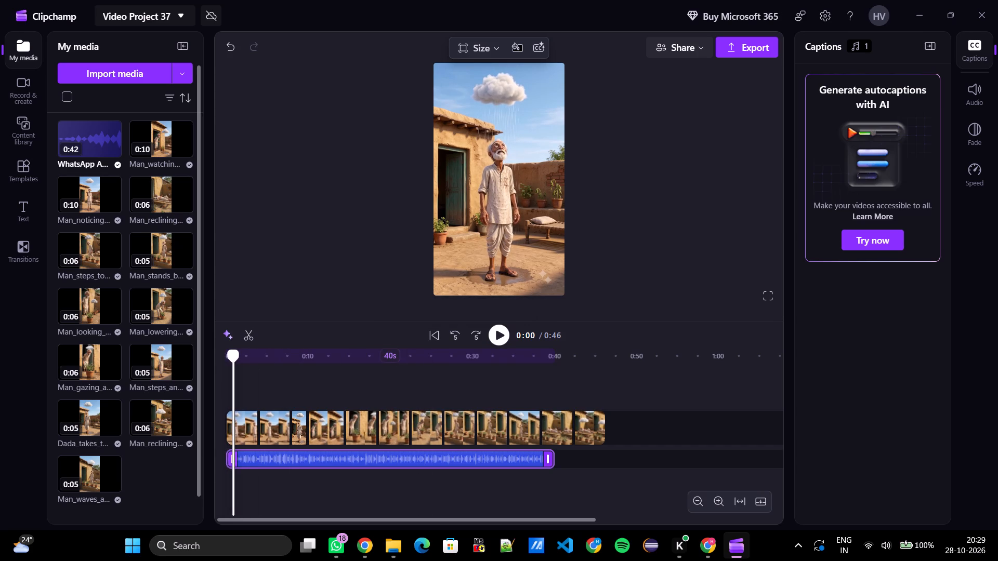
Trim the beginning of the voiceover to leave 39 seconds, realign it to 0:00 and preview the opening.
click(228, 451)
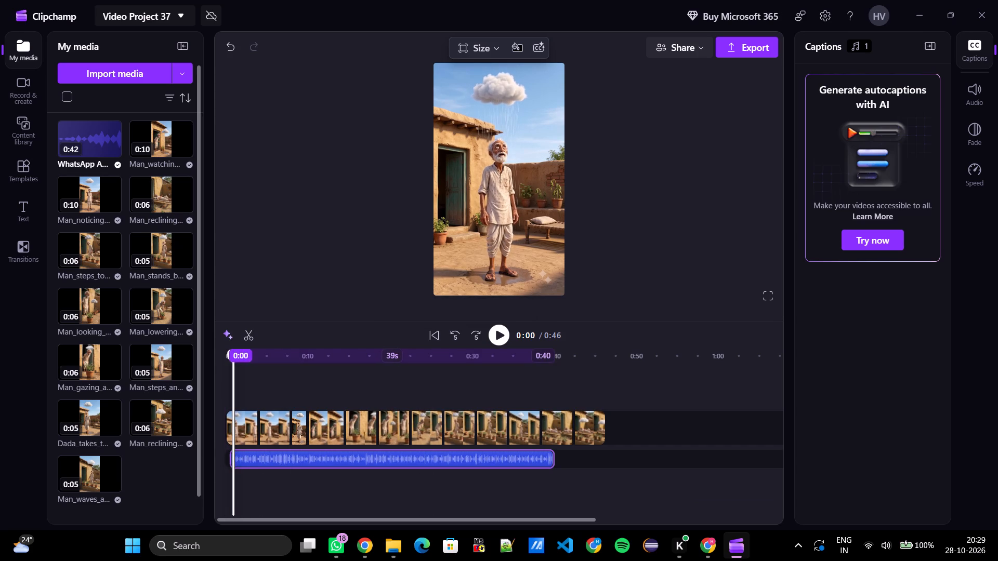
drag(267, 453, 250, 451)
drag(233, 358, 219, 356)
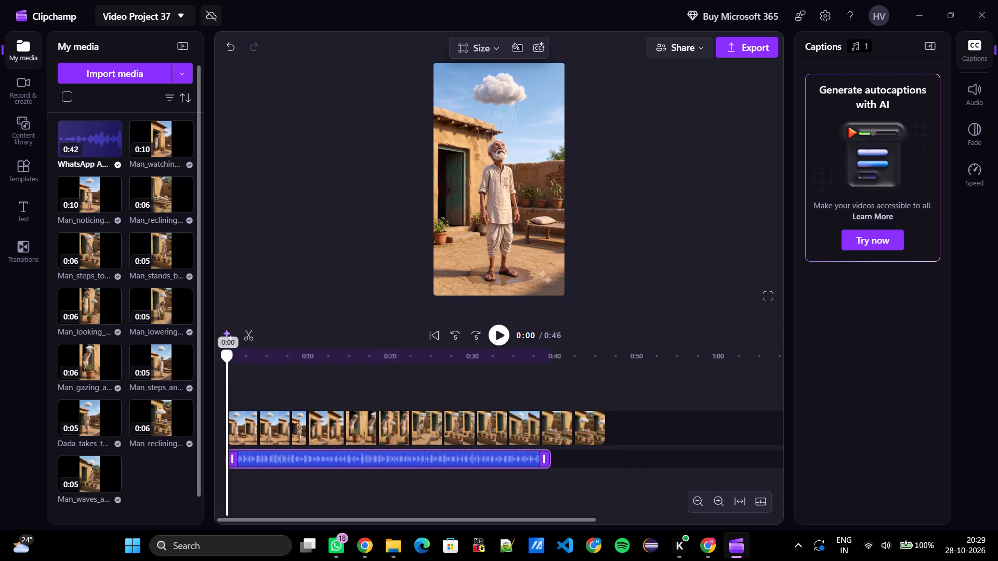
drag(219, 356, 215, 355)
click(497, 331)
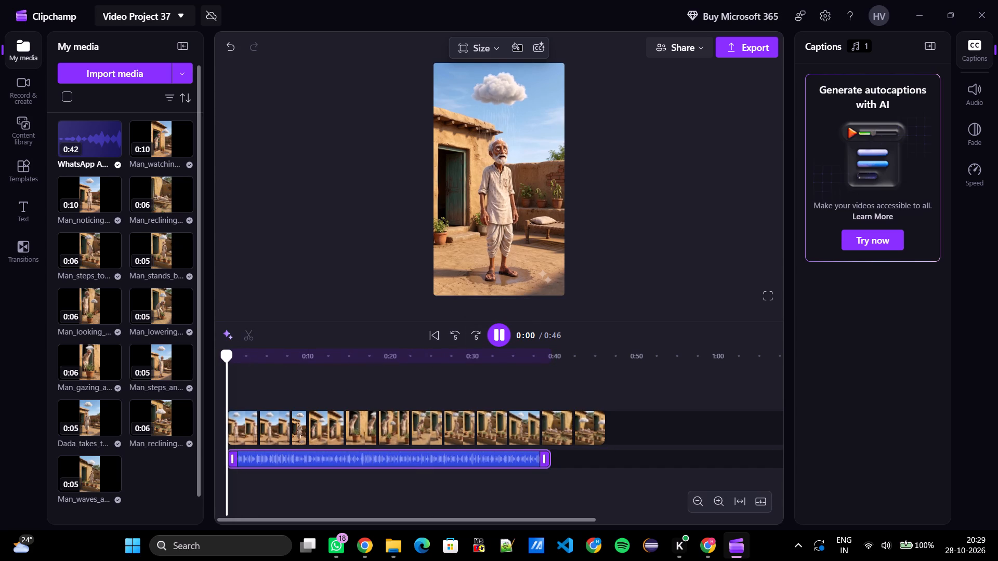
click(497, 331)
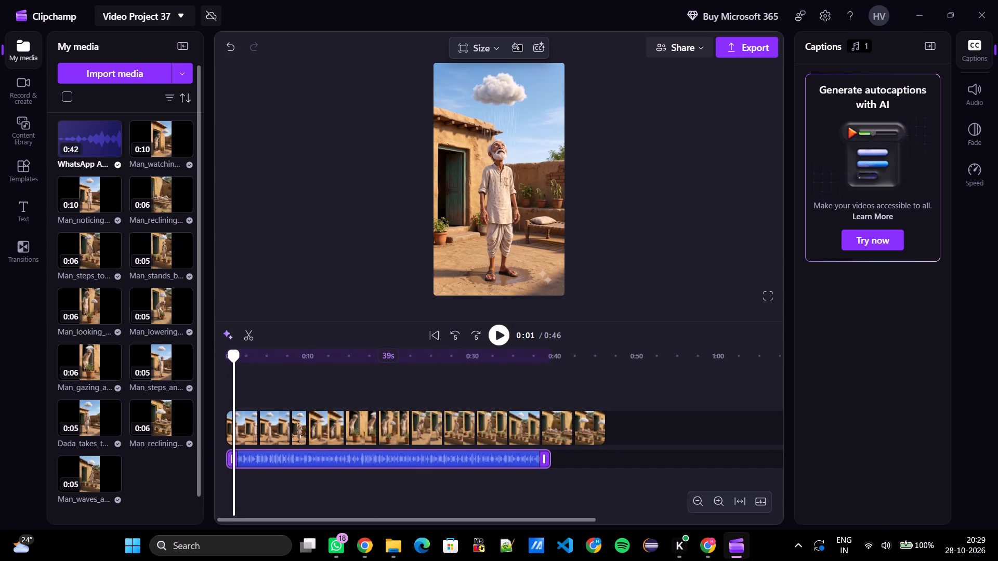
drag(235, 357, 224, 357)
double_click(493, 340)
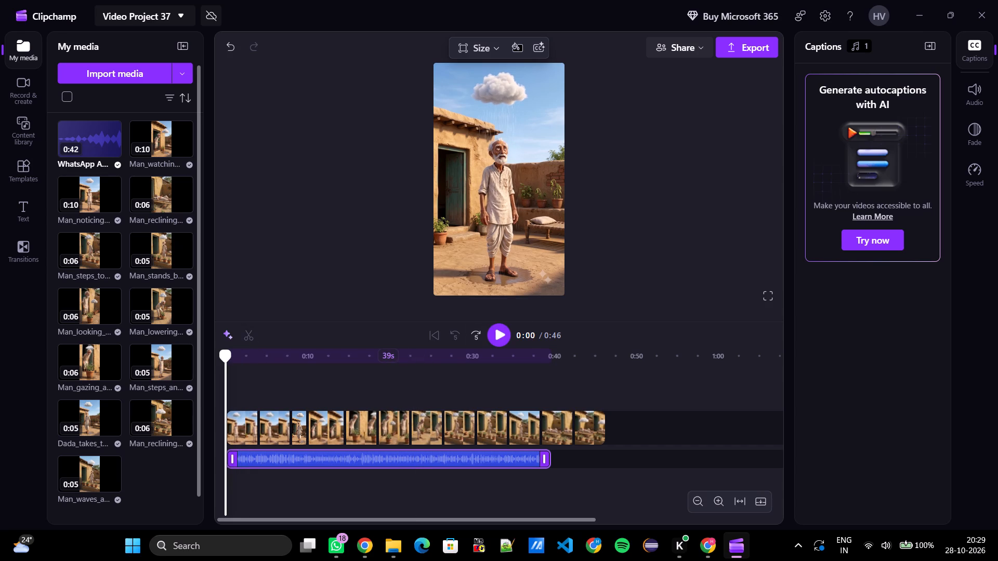
Trim another sliver off the beginning of the voiceover, realign it to 0:00 and preview the opening.
click(234, 458)
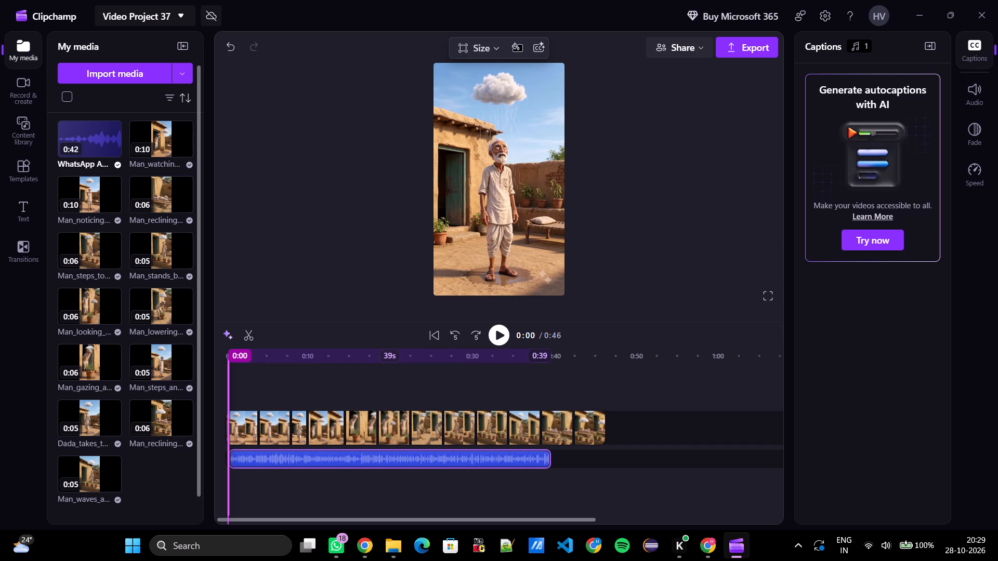
drag(263, 460, 248, 459)
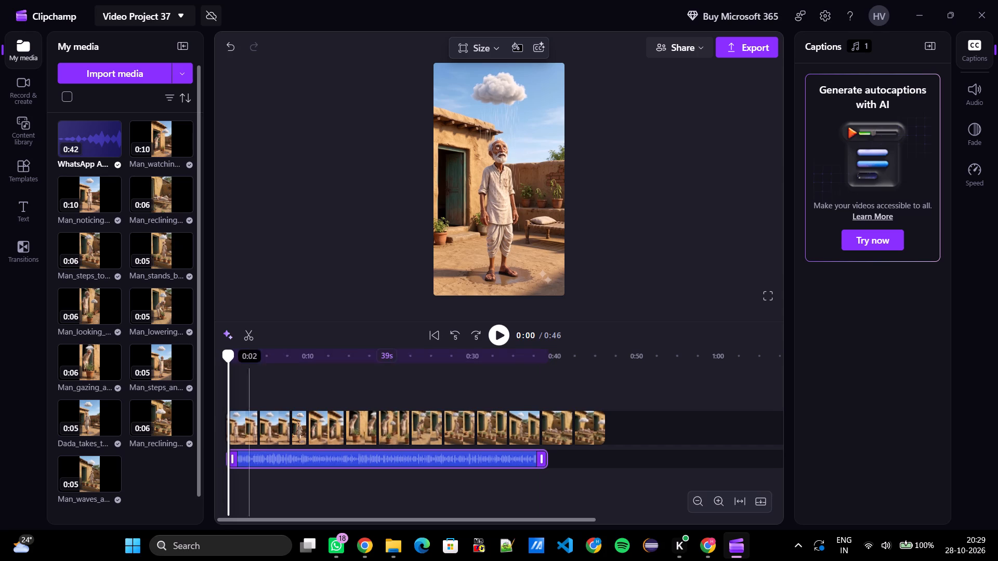
click(493, 331)
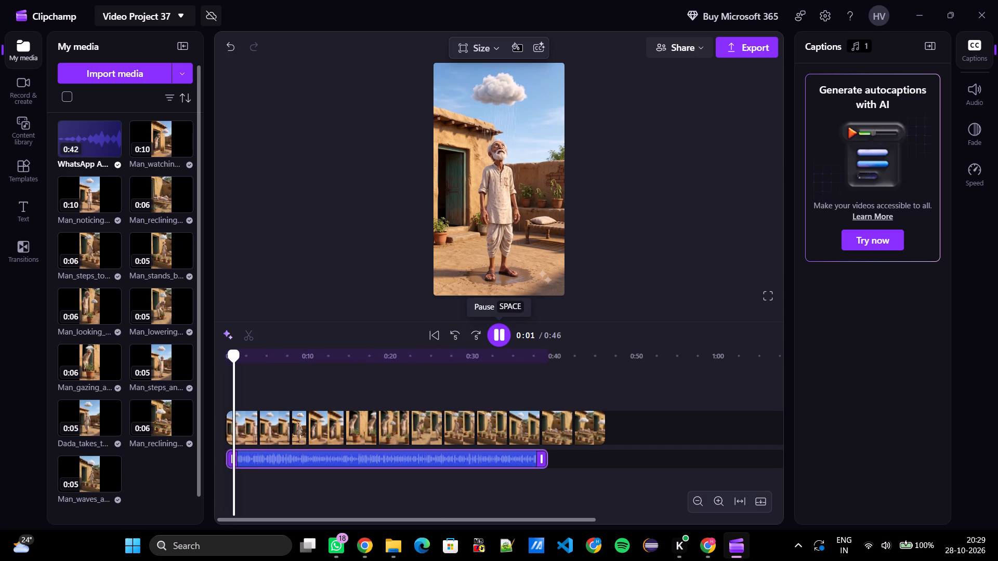
click(493, 331)
drag(235, 359, 215, 356)
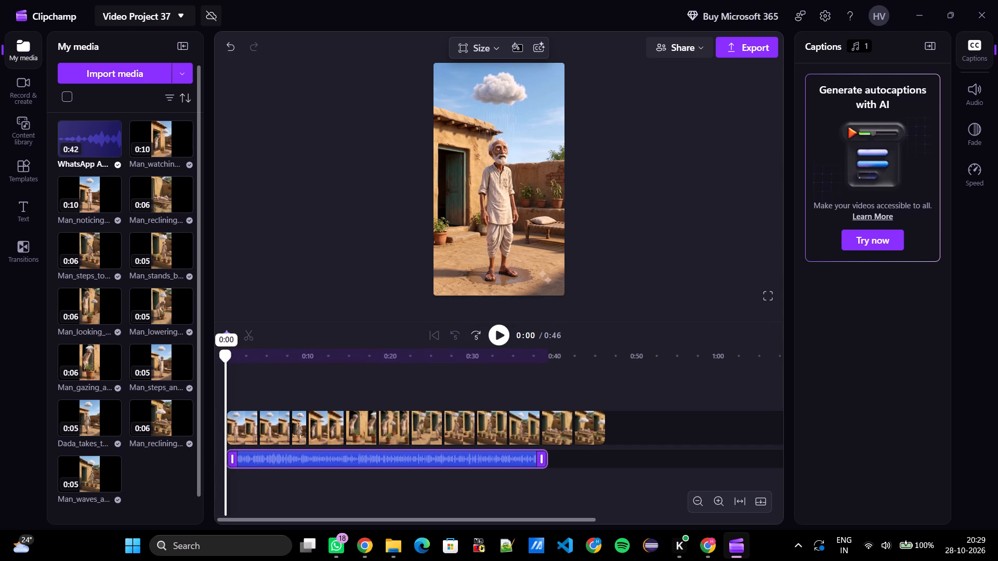
drag(215, 356, 214, 356)
click(497, 341)
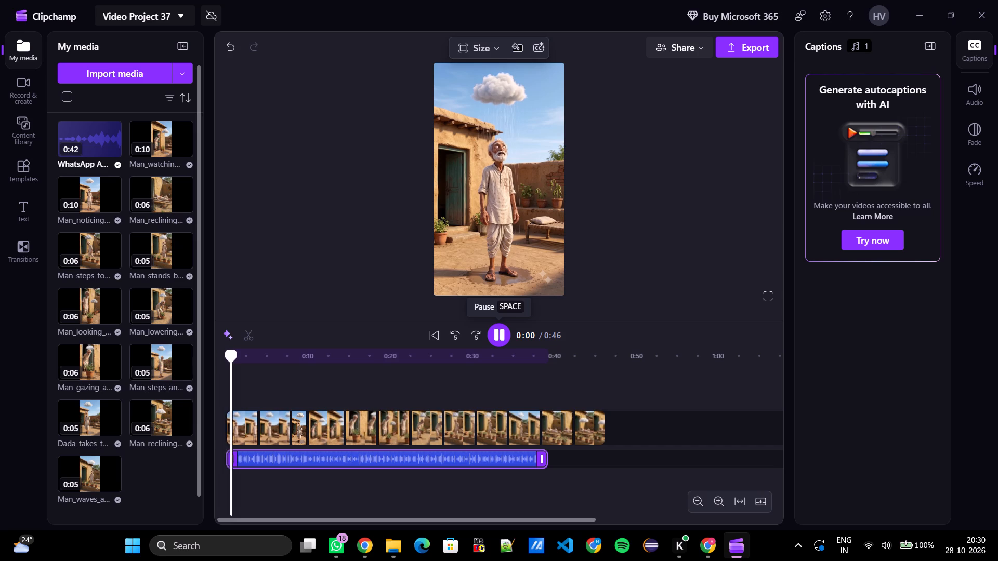
click(496, 340)
Shift the voiceover about 2 seconds later on the timeline and readjust its trimmed beginning.
drag(228, 457, 218, 456)
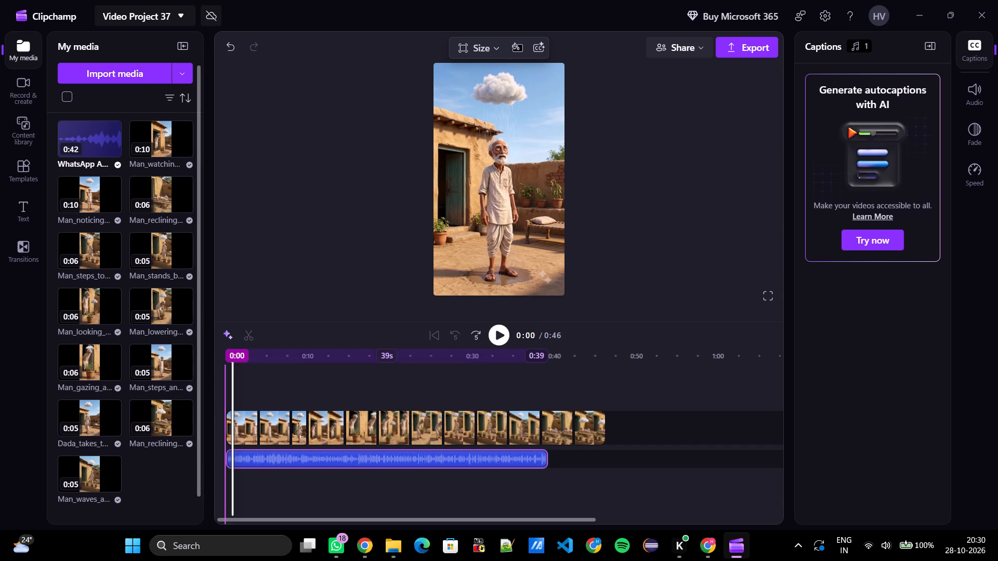
drag(218, 456, 206, 453)
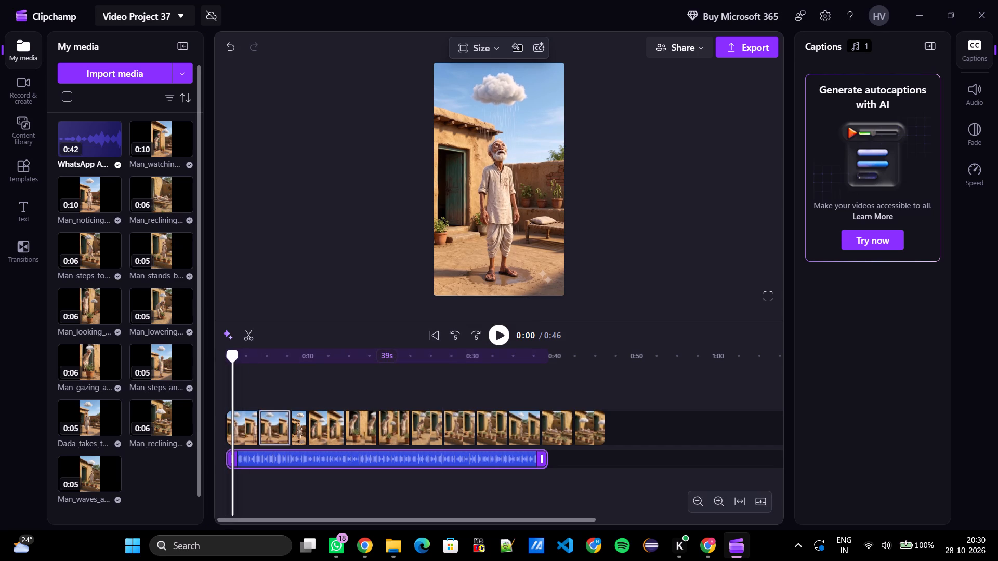
drag(272, 457, 286, 460)
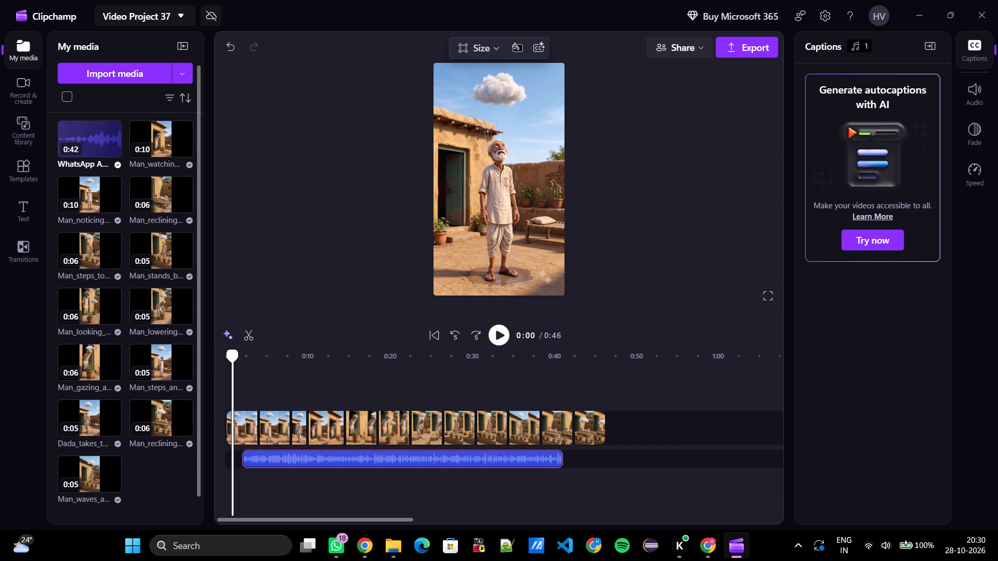
drag(286, 460, 287, 461)
click(245, 457)
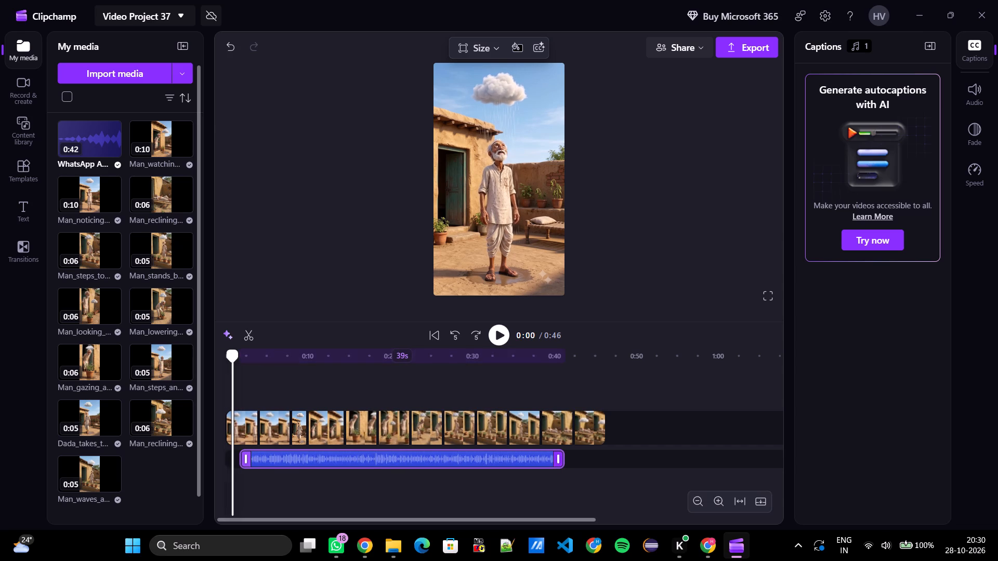
Realign the voiceover to 0:00 on the timeline and preview the opening.
drag(265, 460, 249, 459)
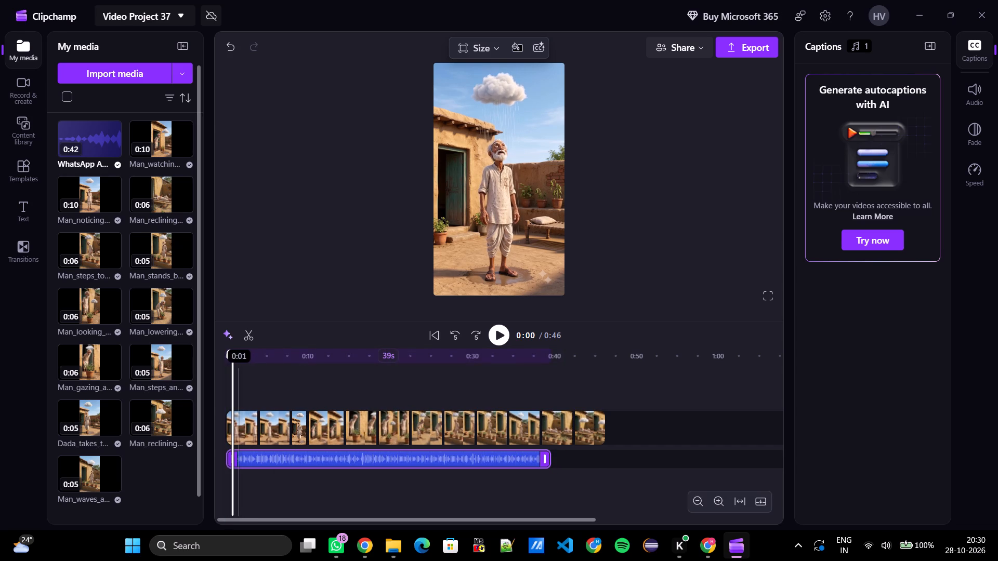
drag(235, 353, 213, 348)
click(499, 326)
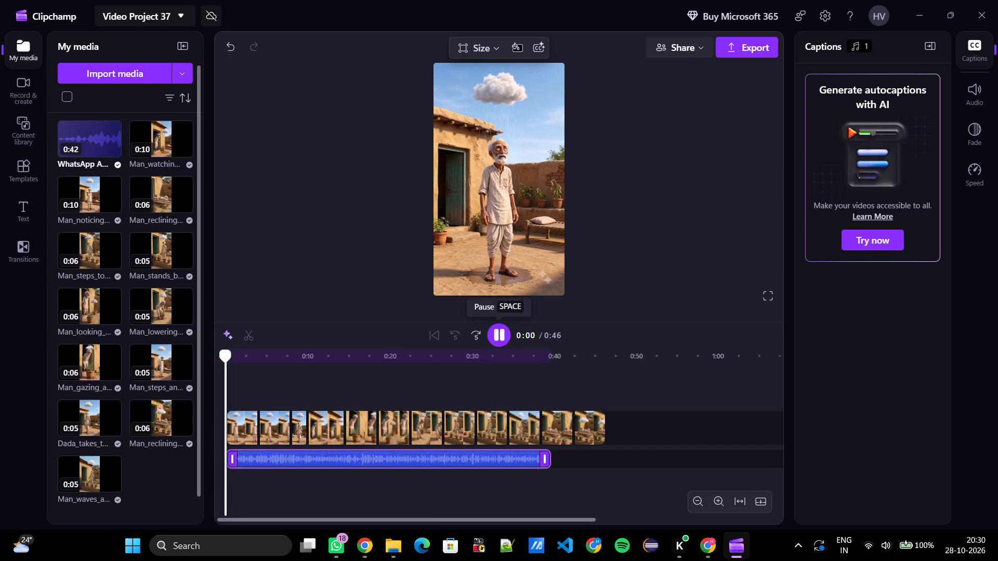
click(499, 325)
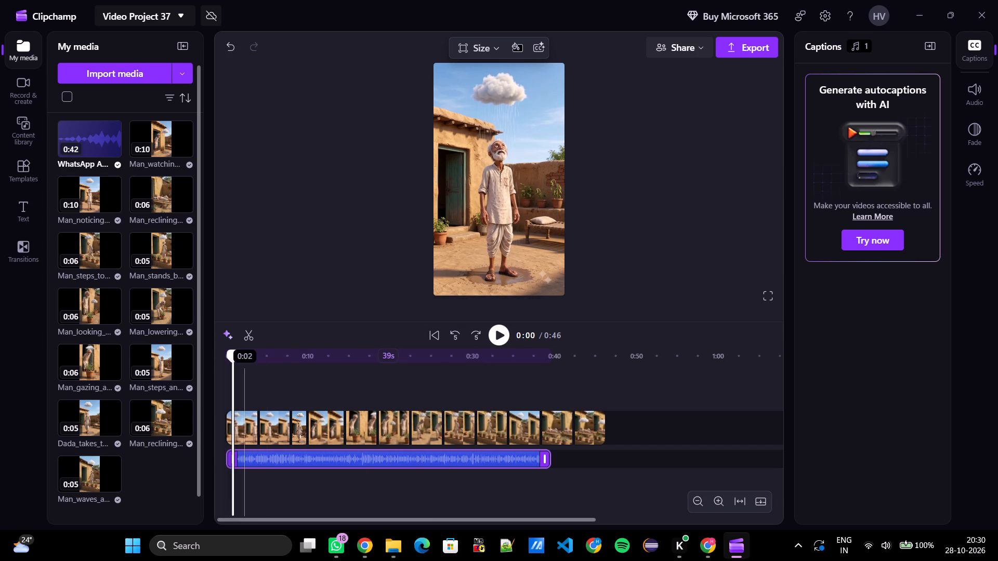
Trim another sliver off the beginning of the voiceover and realign it to 0:00.
drag(276, 452, 302, 457)
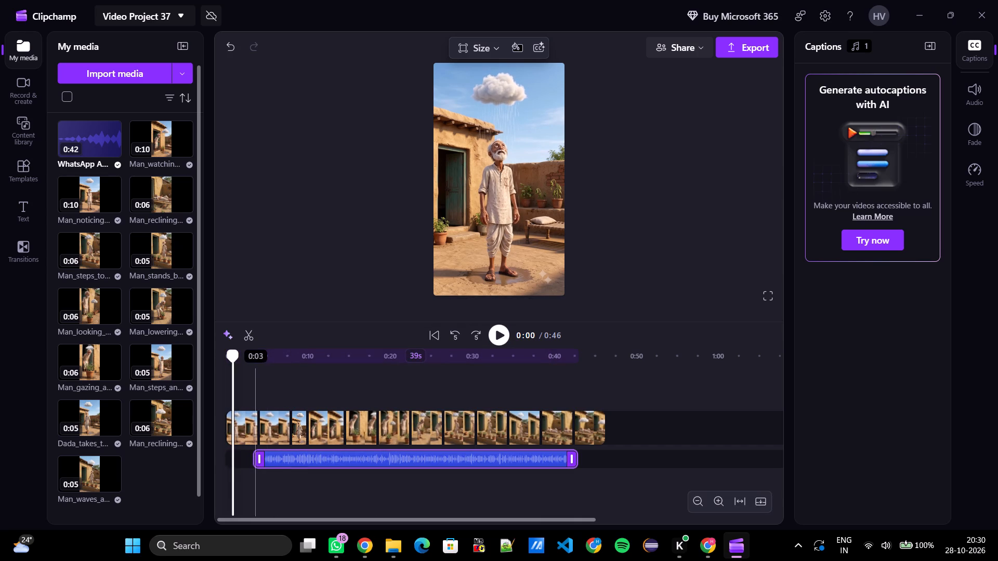
click(257, 457)
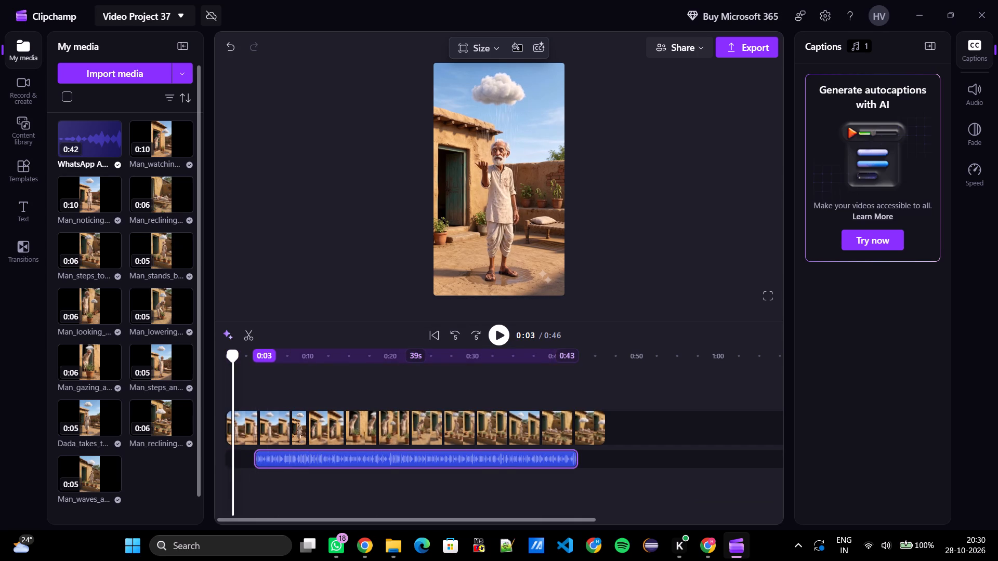
drag(290, 457, 266, 453)
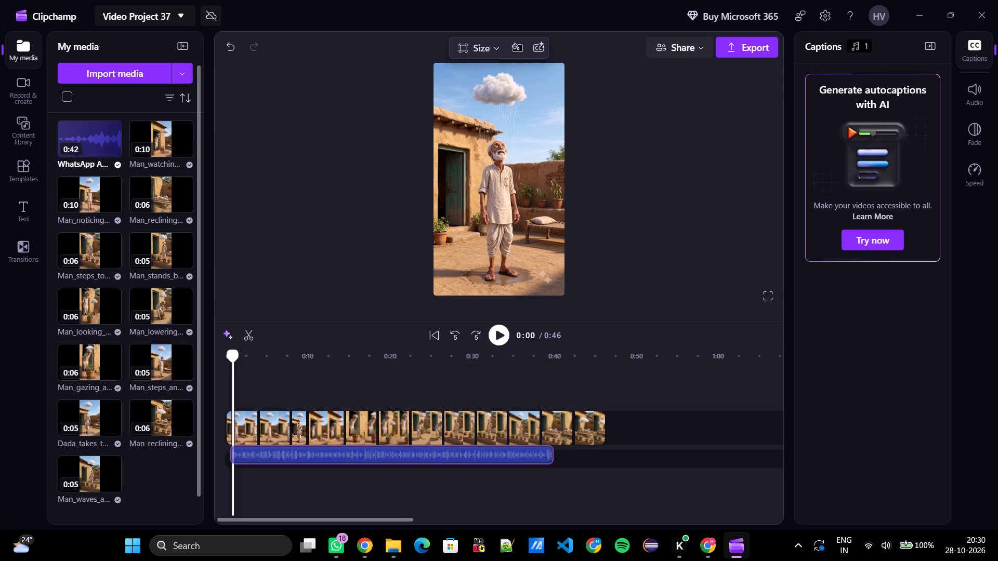
drag(266, 453, 257, 459)
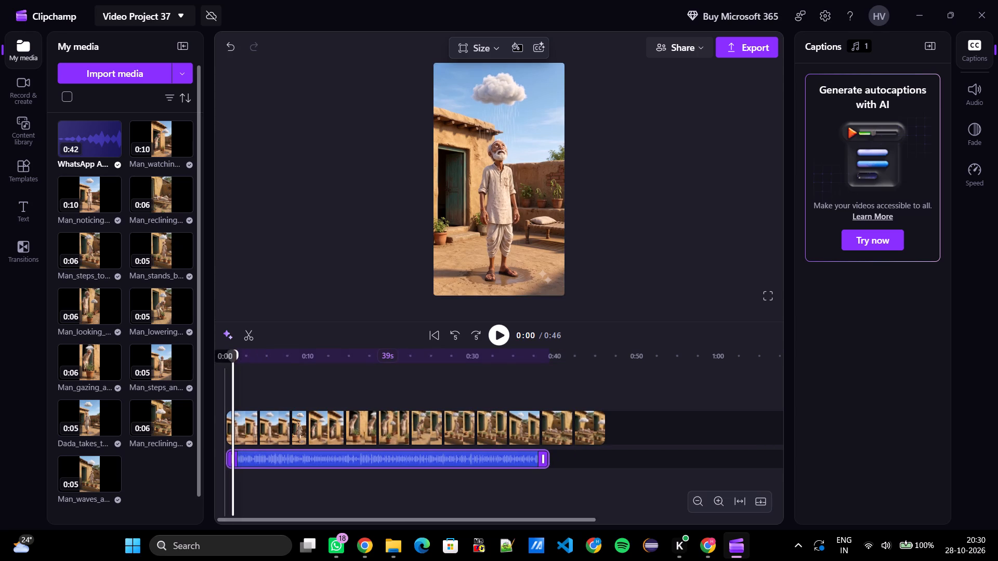
Play the first 4 seconds from the start to check how the voiceover fits the opening clip.
click(227, 393)
click(498, 332)
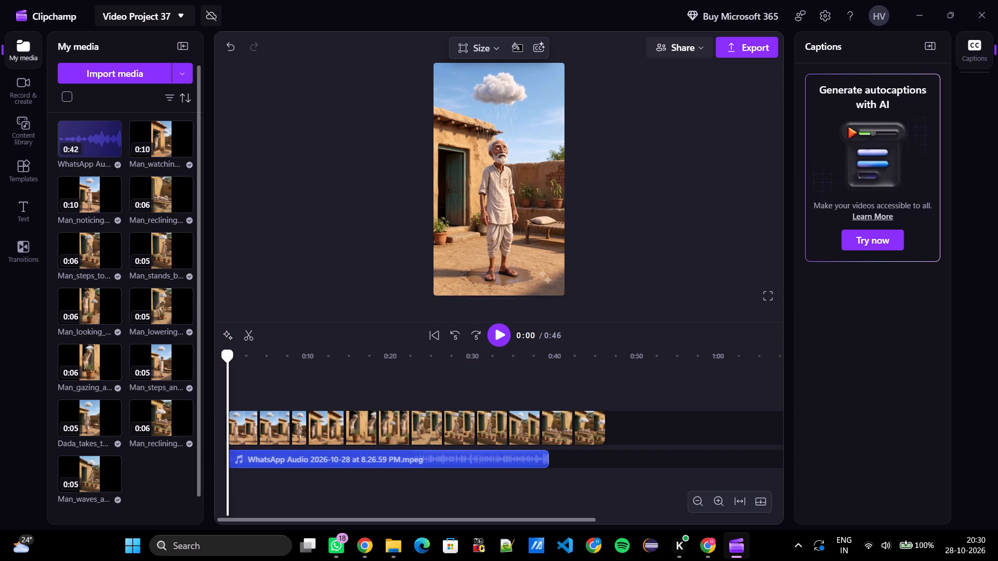
click(498, 332)
drag(230, 360, 206, 352)
click(492, 343)
click(492, 343)
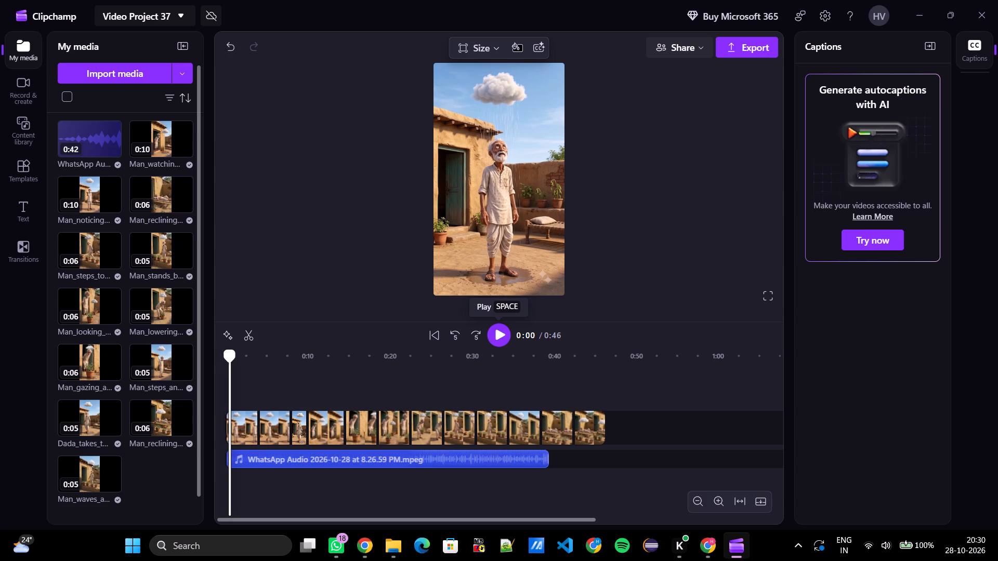
drag(233, 351, 214, 348)
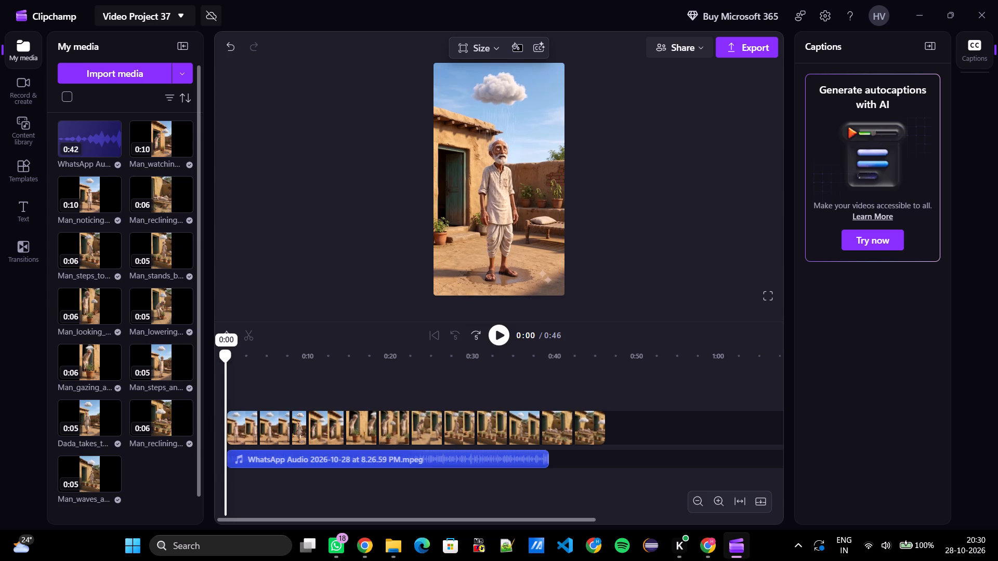
drag(214, 348, 208, 348)
click(497, 339)
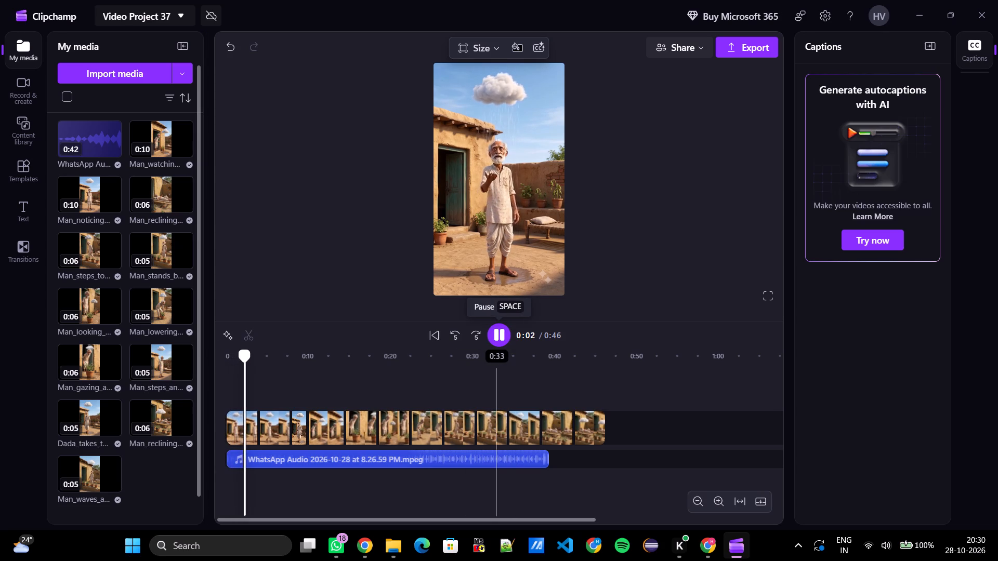
click(497, 339)
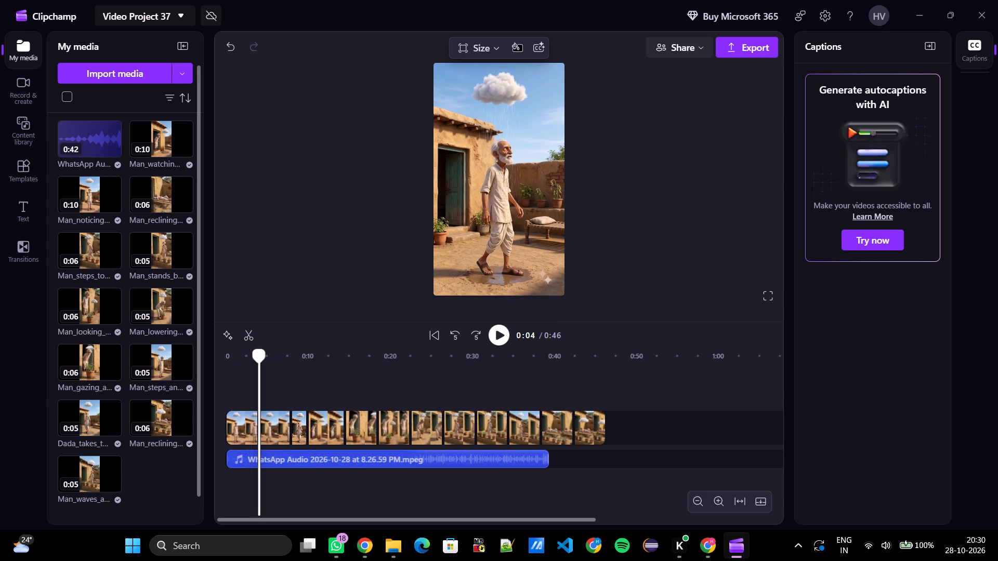
Replay the opening clip from 0:01, trim its end back to about 0:03 and close the resulting gap.
drag(256, 356, 241, 354)
click(505, 327)
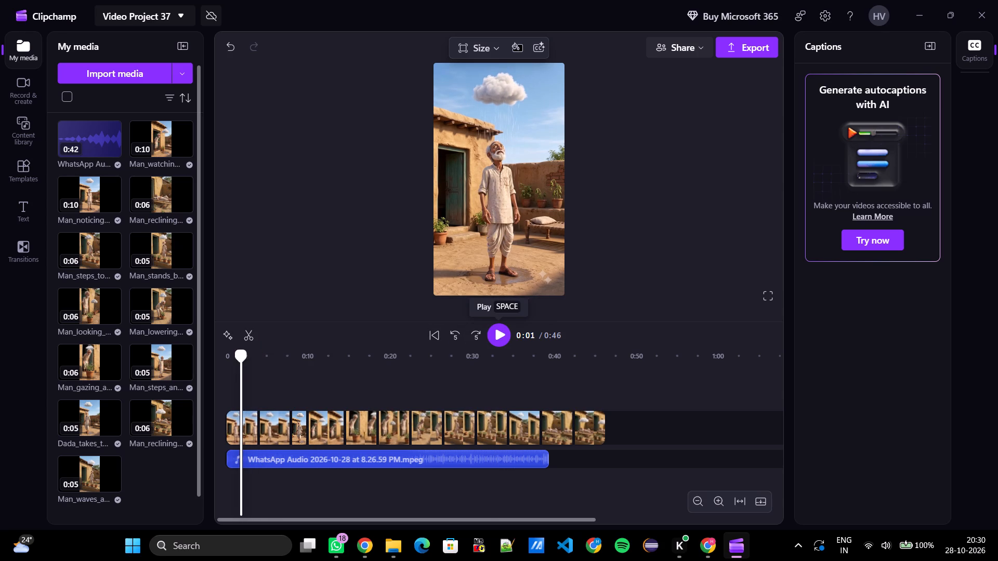
click(498, 327)
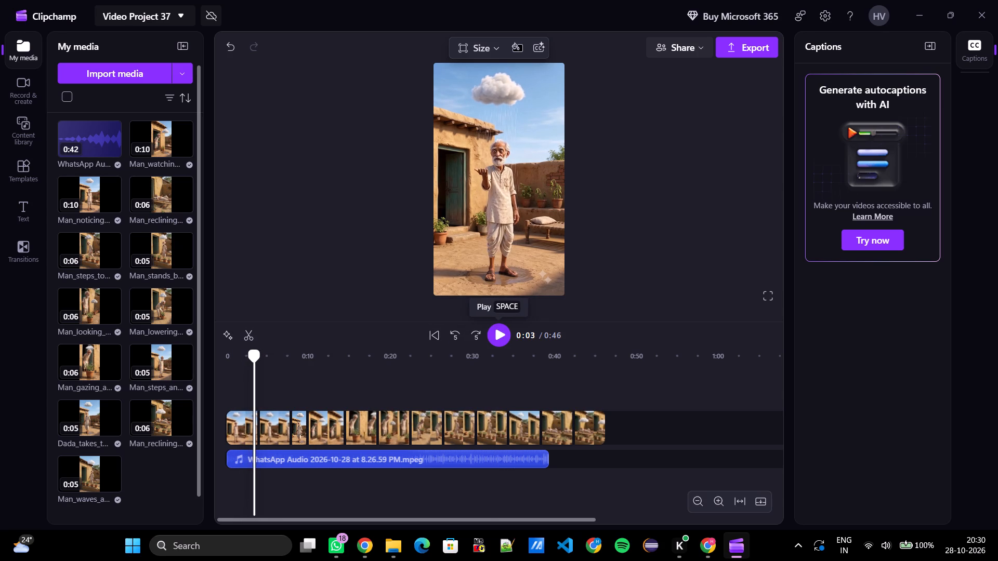
click(247, 426)
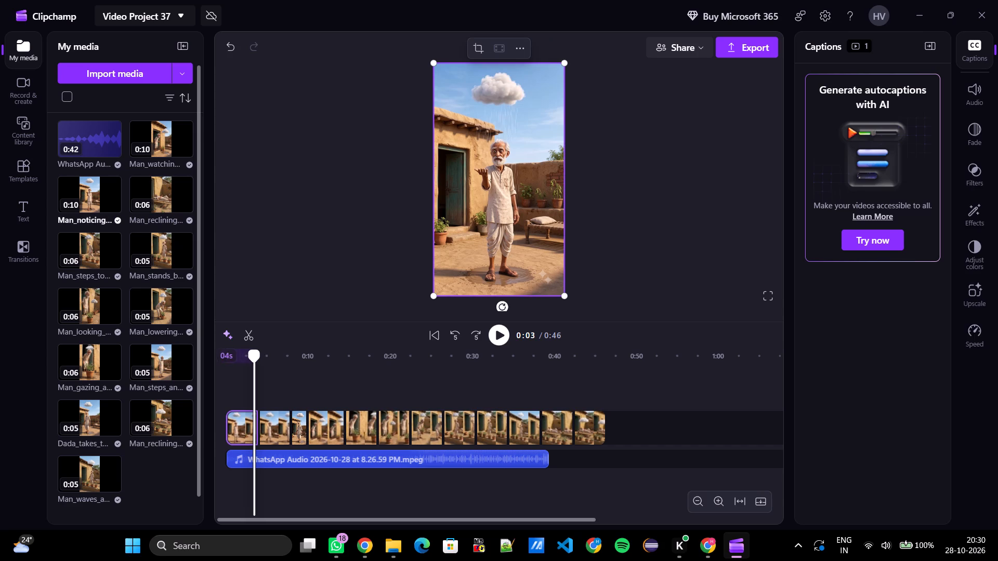
drag(256, 430, 252, 430)
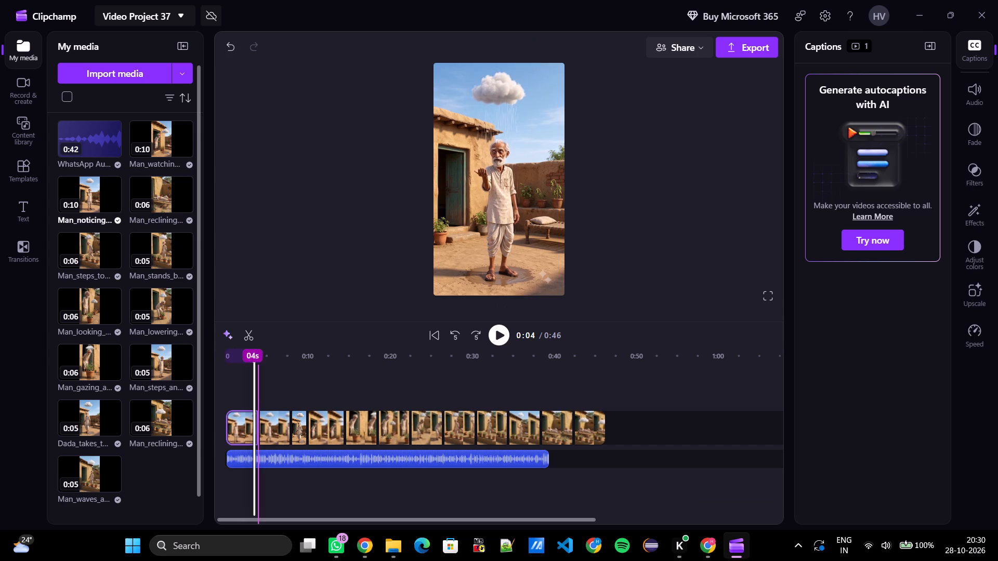
drag(252, 430, 251, 456)
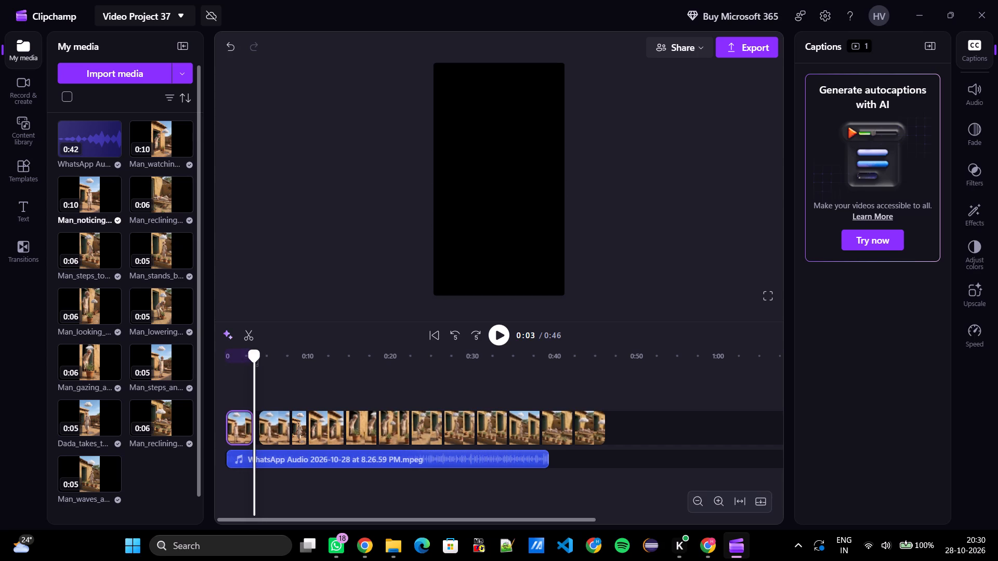
click(257, 424)
drag(259, 459, 252, 459)
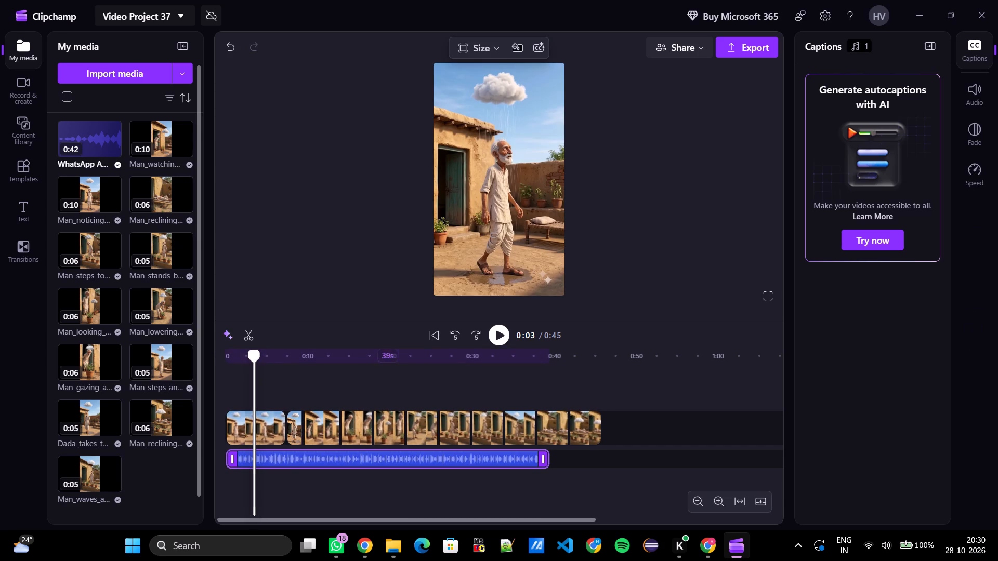
Play the opening against the voiceover, trim the end of the second clip to leave about 1 second, and close the gap.
drag(254, 354, 235, 352)
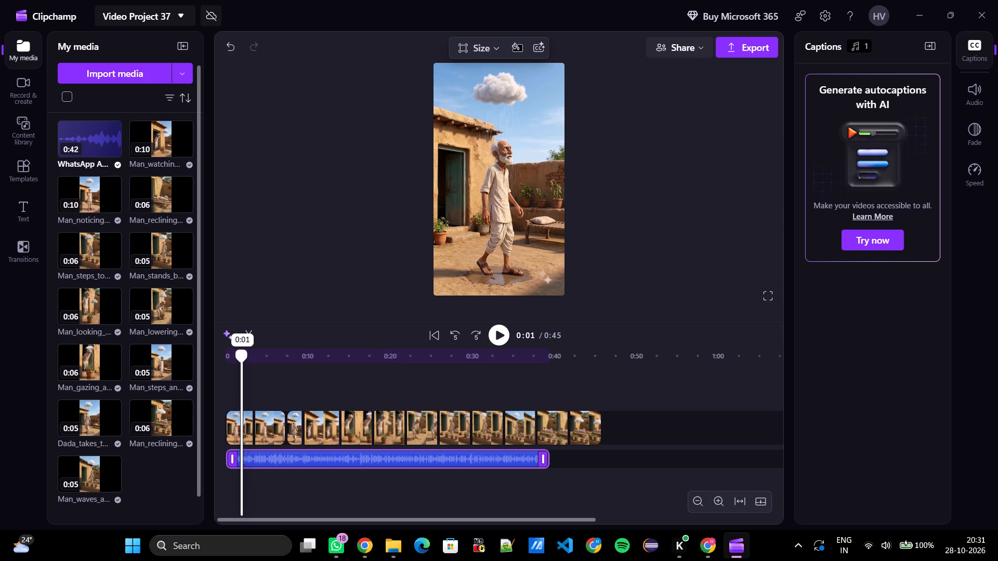
drag(235, 352, 211, 350)
click(501, 336)
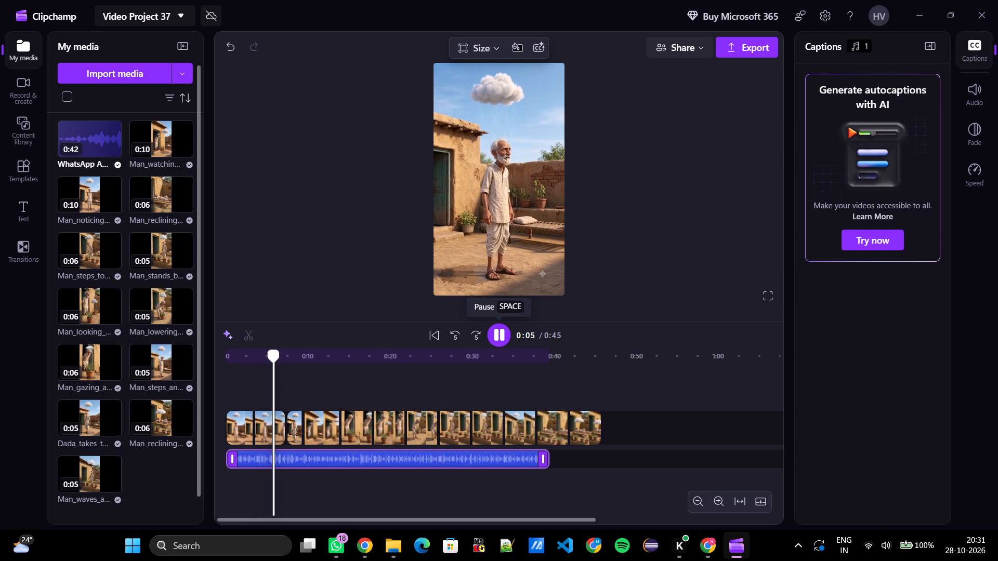
click(493, 335)
click(273, 352)
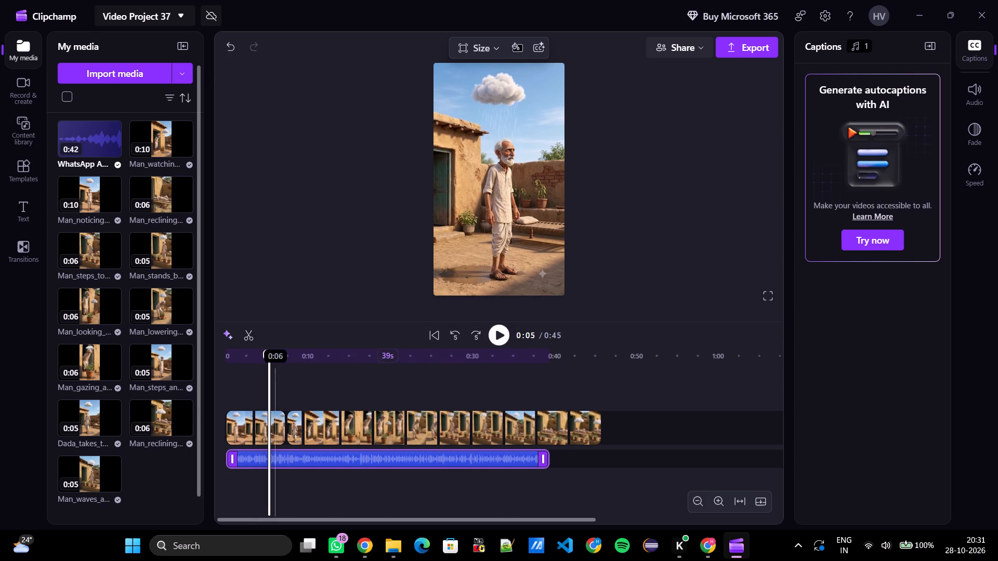
drag(268, 354, 252, 356)
click(503, 335)
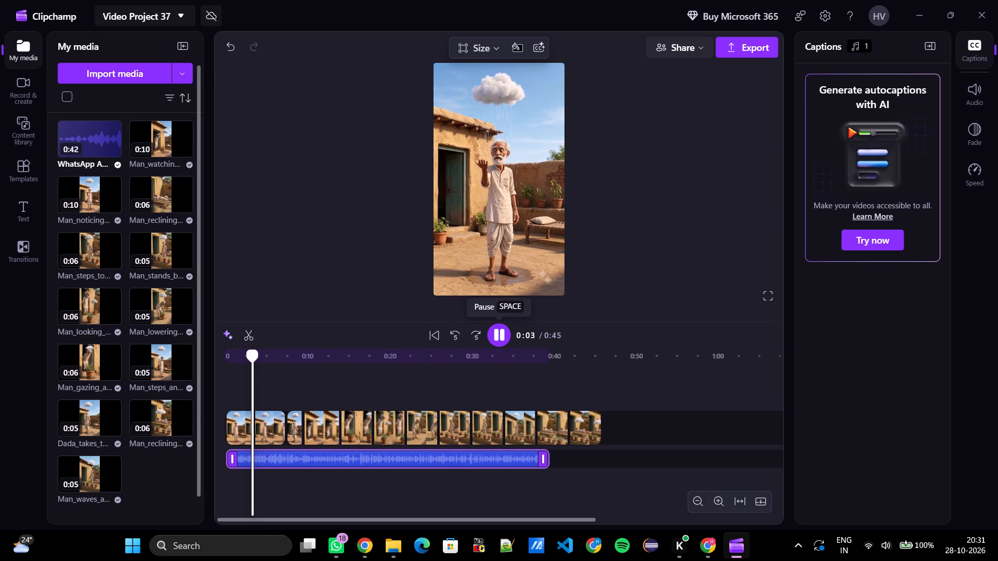
click(503, 335)
click(503, 335)
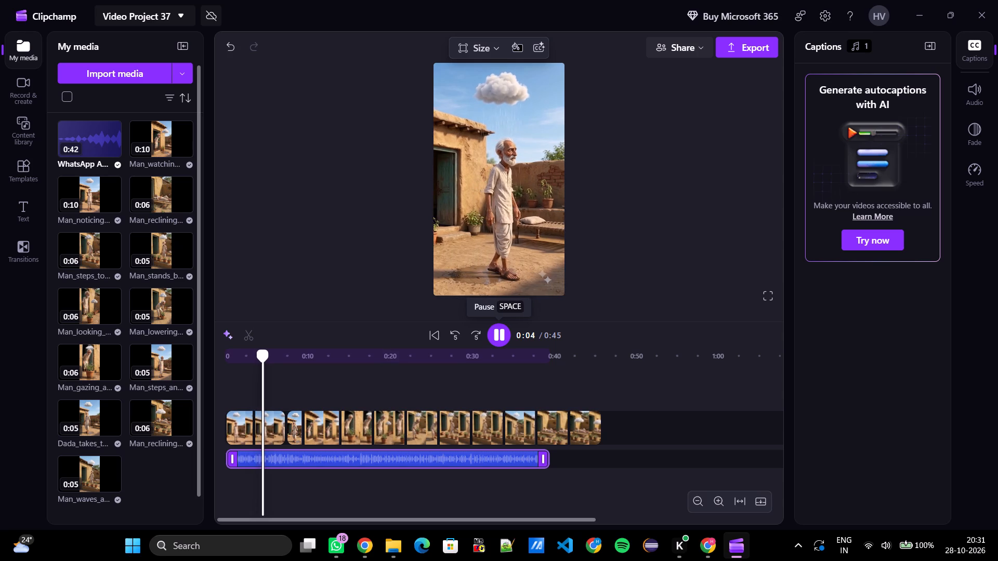
click(503, 335)
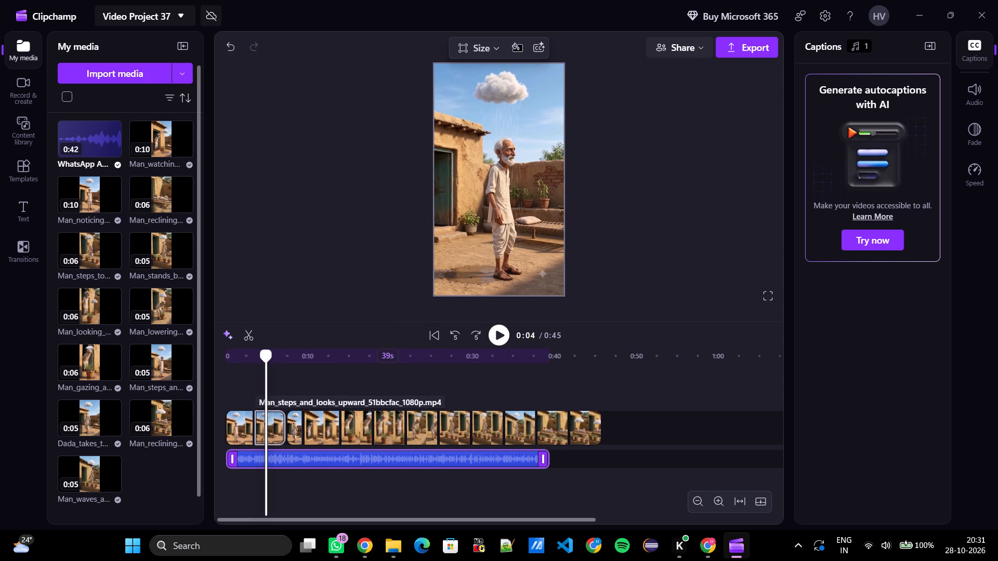
drag(283, 430, 265, 430)
click(275, 431)
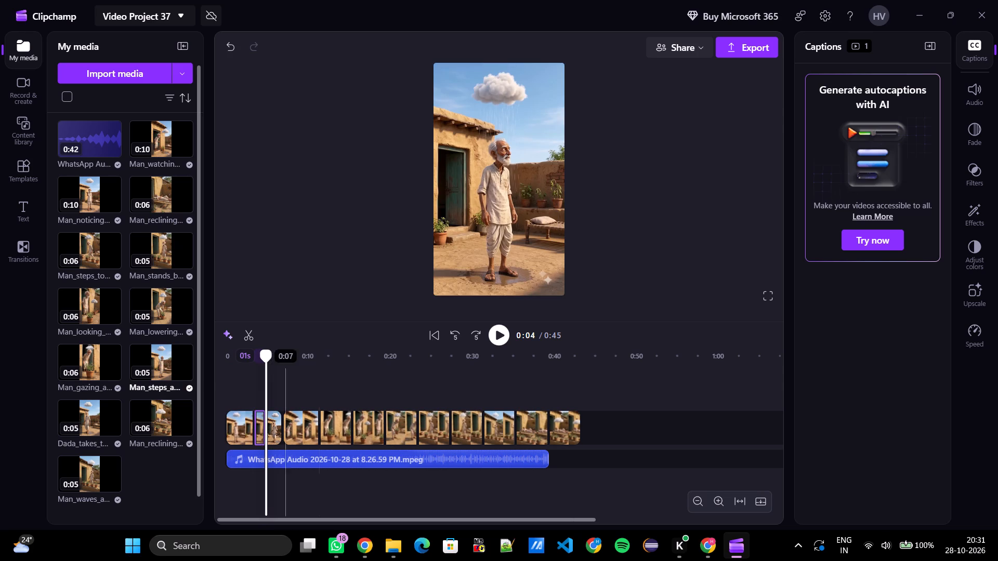
Preview from 0:01, trim the end of the third clip, Dada_takes, slightly to about 0:06, and close the gap.
drag(262, 359, 237, 356)
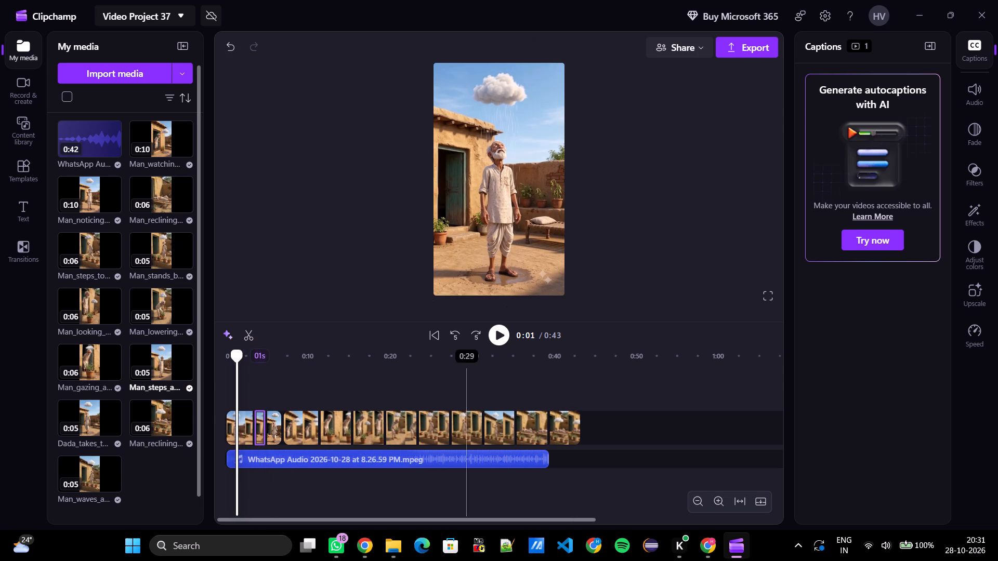
click(497, 333)
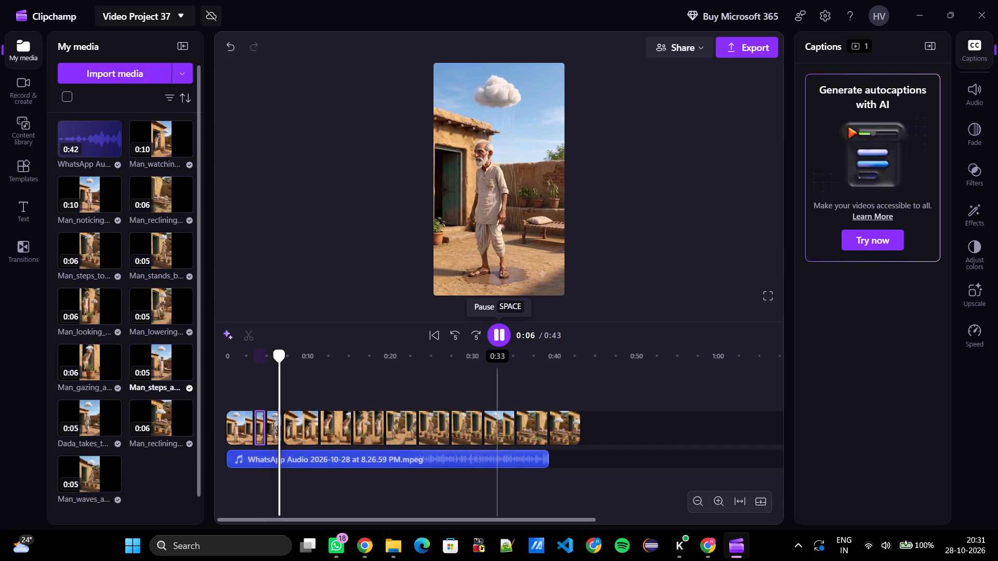
click(497, 333)
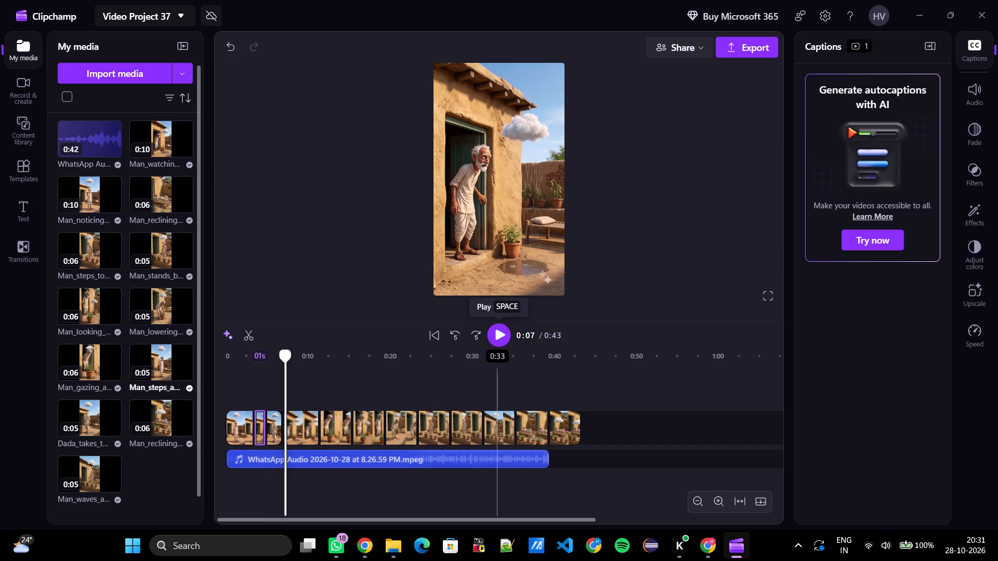
click(280, 424)
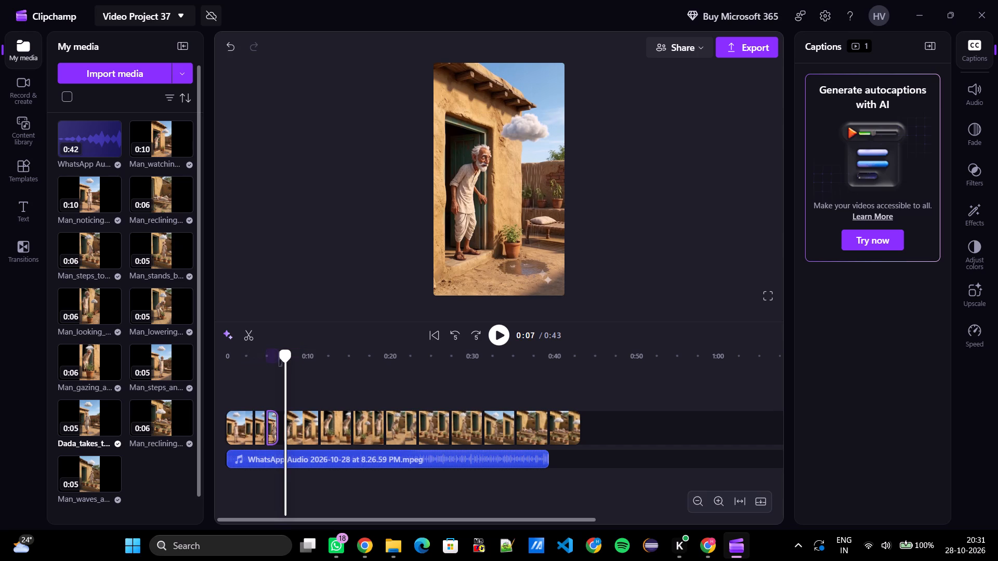
click(278, 428)
Play the edit from about 0:04 to check the following clips against the voiceover.
drag(283, 354, 260, 350)
click(500, 342)
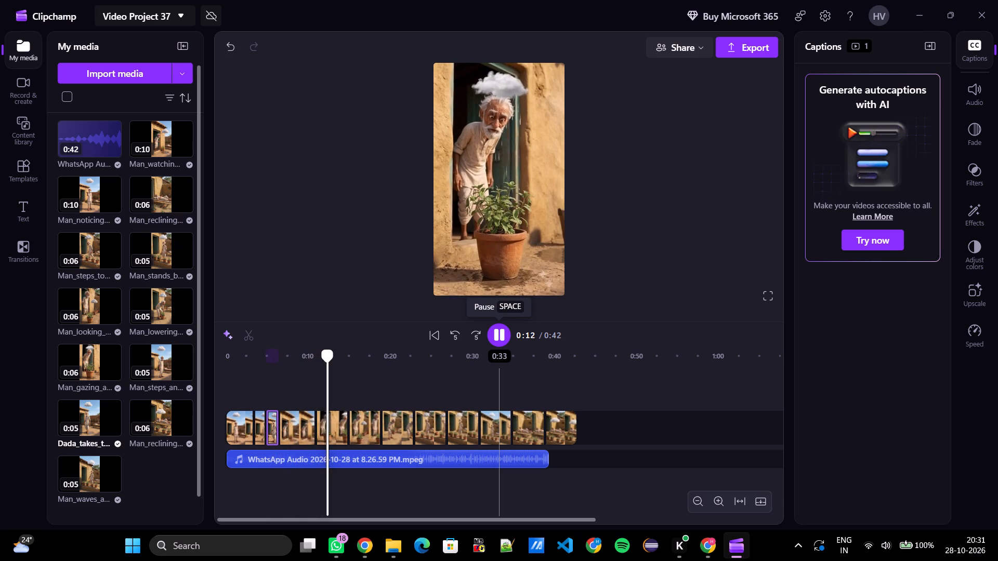
Replay the stretch from 0:08 and trim a sliver off the end of the fourth video clip, closing the gap.
click(500, 342)
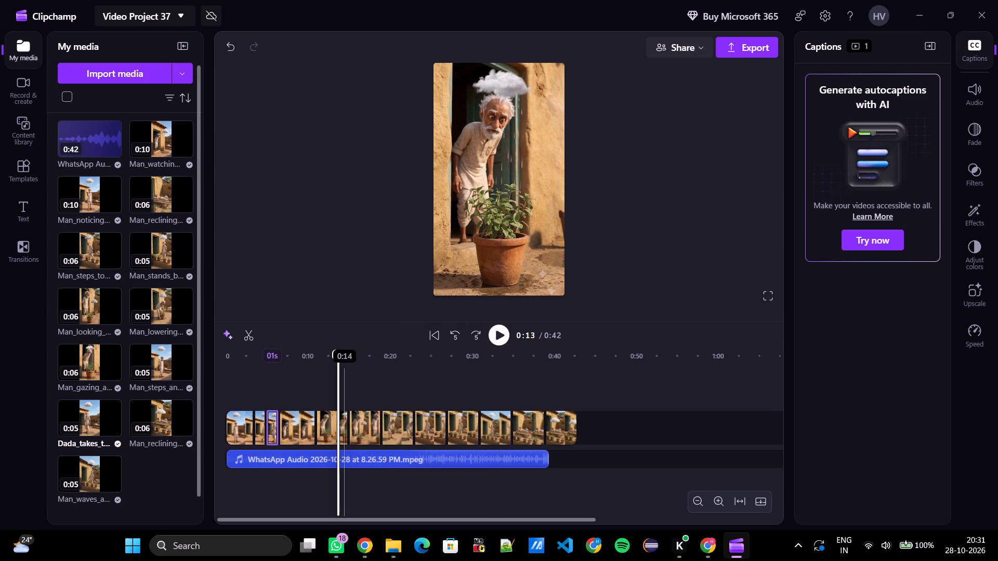
drag(337, 355, 291, 353)
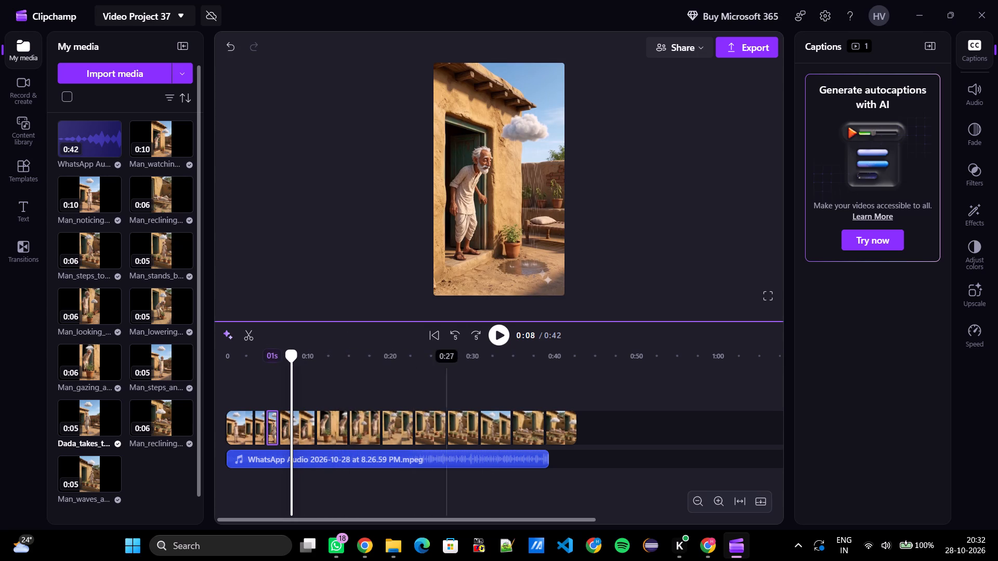
click(503, 336)
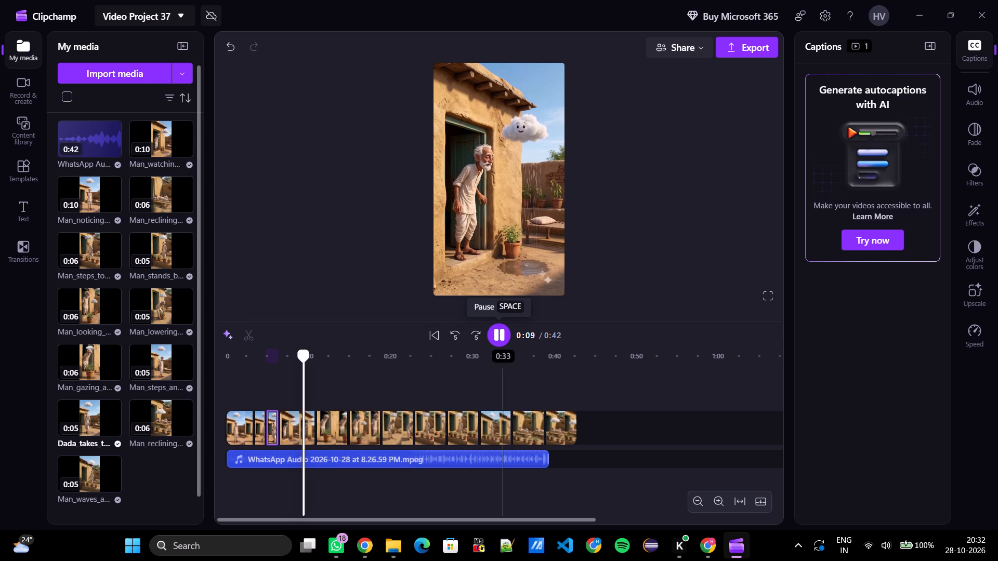
click(503, 336)
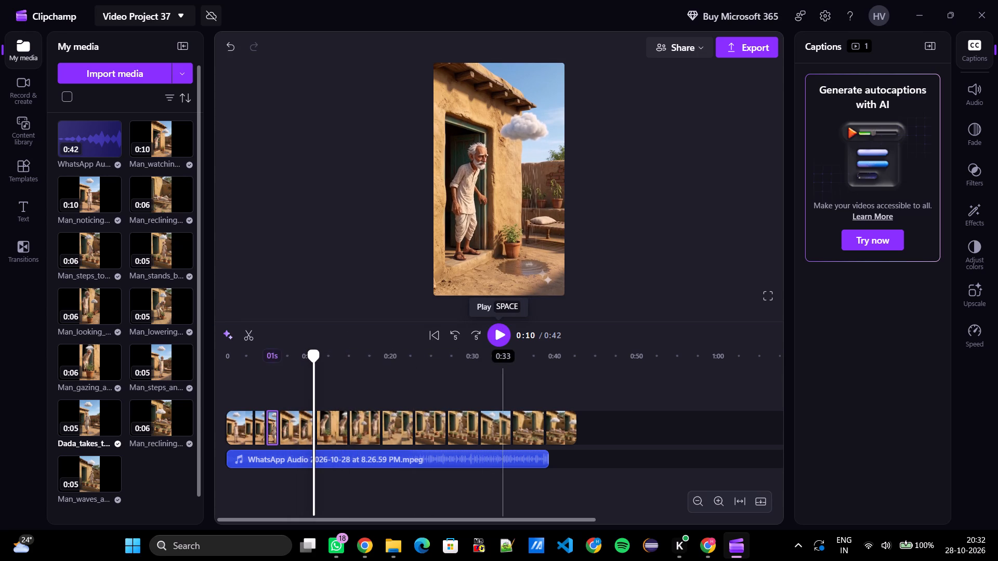
click(303, 428)
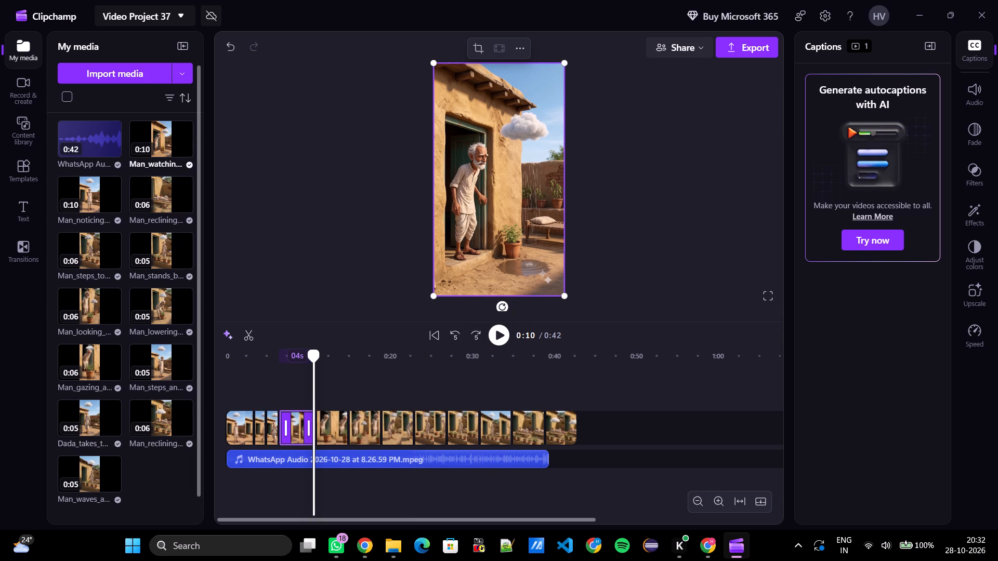
Trim another sliver off the end of the fourth video clip and close the gap before the fifth clip.
click(311, 431)
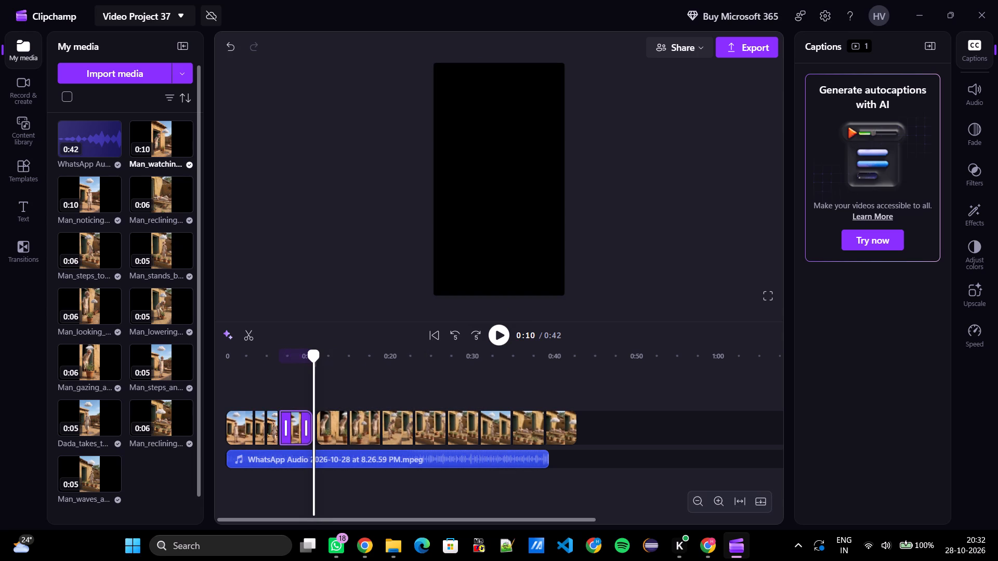
click(319, 428)
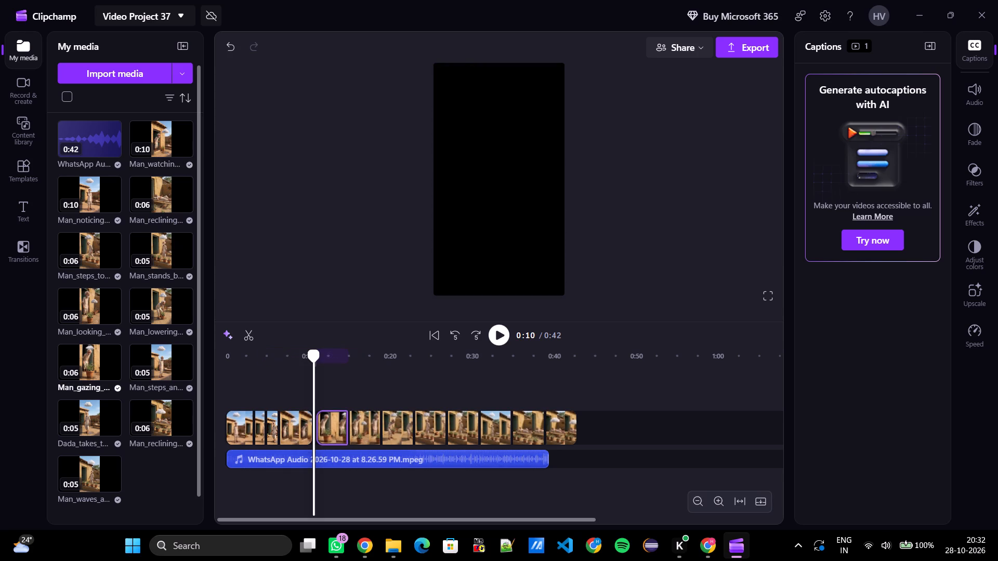
drag(311, 355, 296, 353)
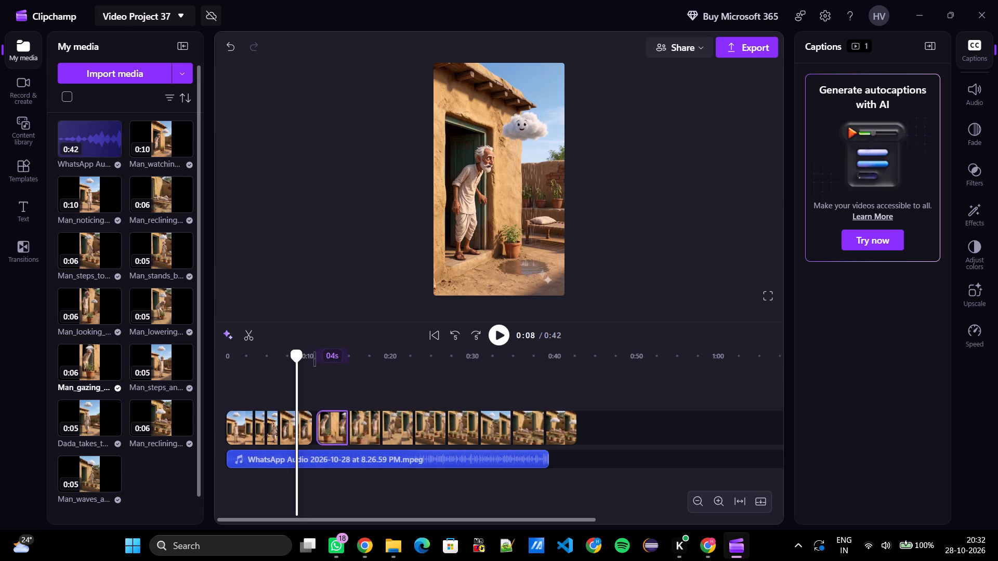
click(311, 433)
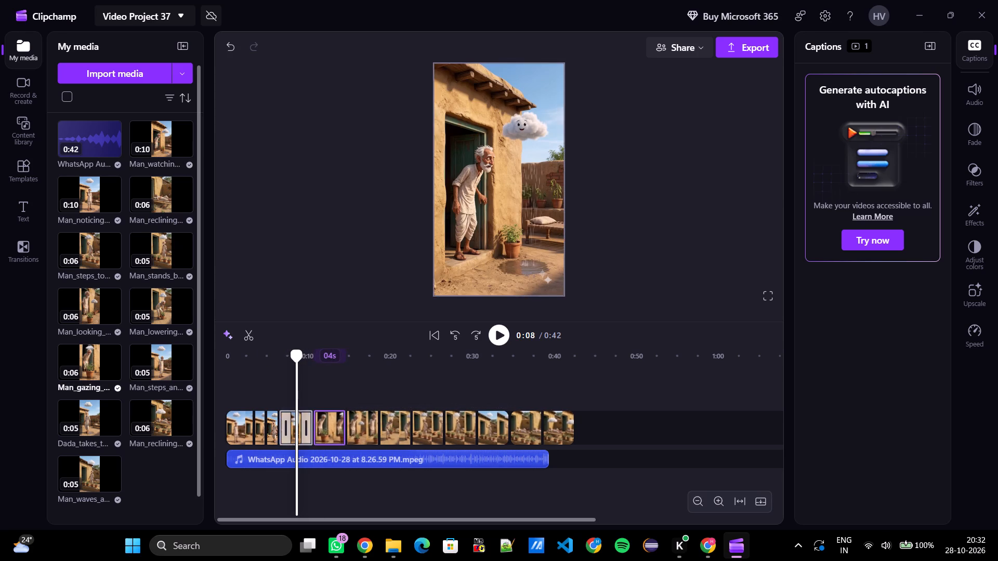
Play the video from 0:08 to about 0:16 to check the fourth and fifth clips against the voiceover.
click(484, 336)
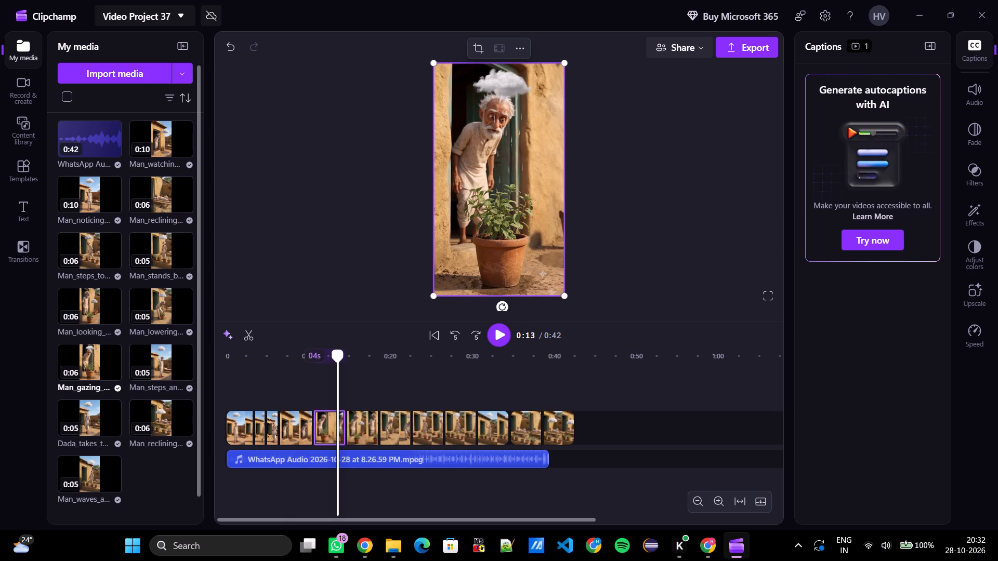
click(493, 335)
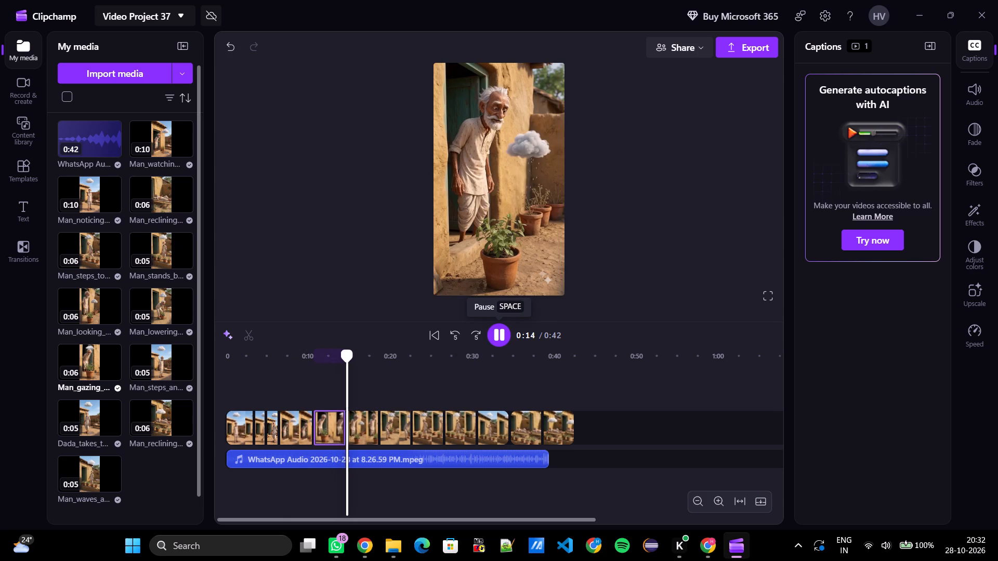
click(497, 335)
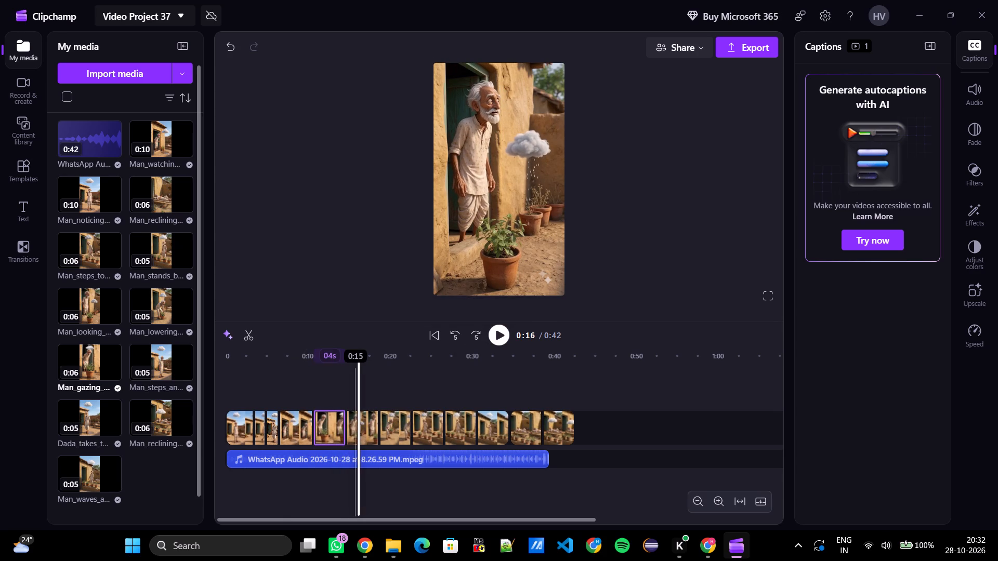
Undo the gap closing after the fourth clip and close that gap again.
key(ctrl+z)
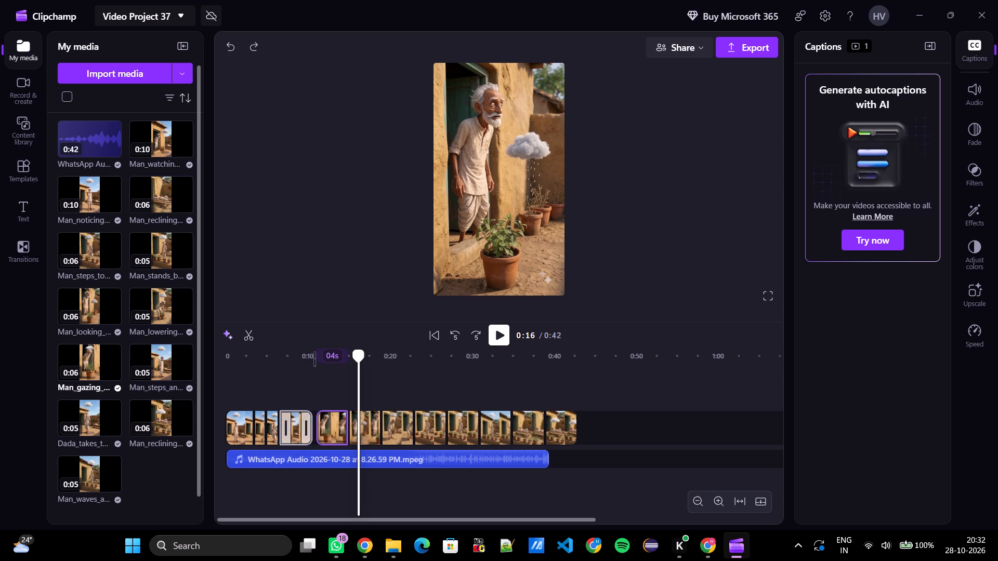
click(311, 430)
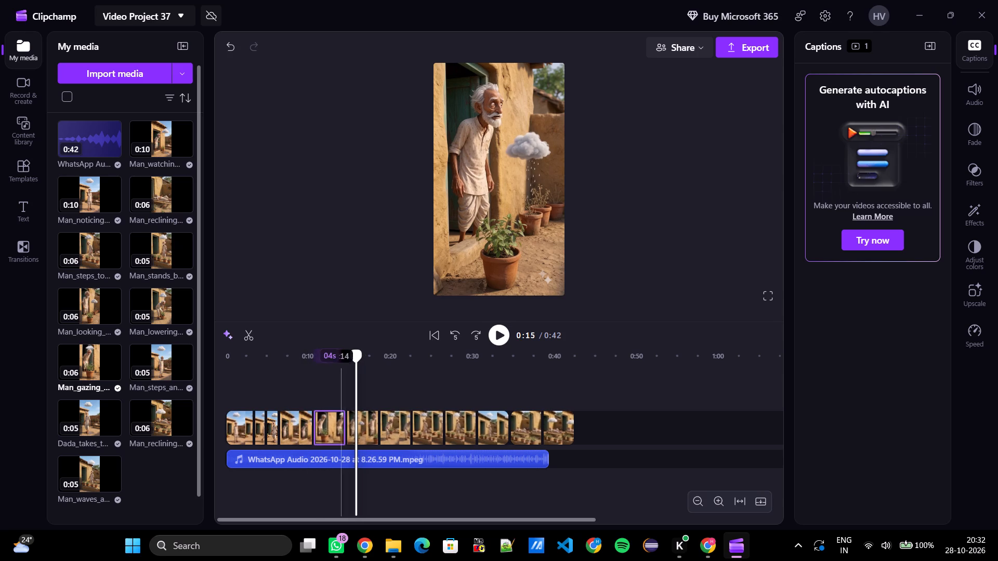
Return the playhead to 0:08, within the fourth video clip.
drag(358, 358, 305, 348)
click(300, 348)
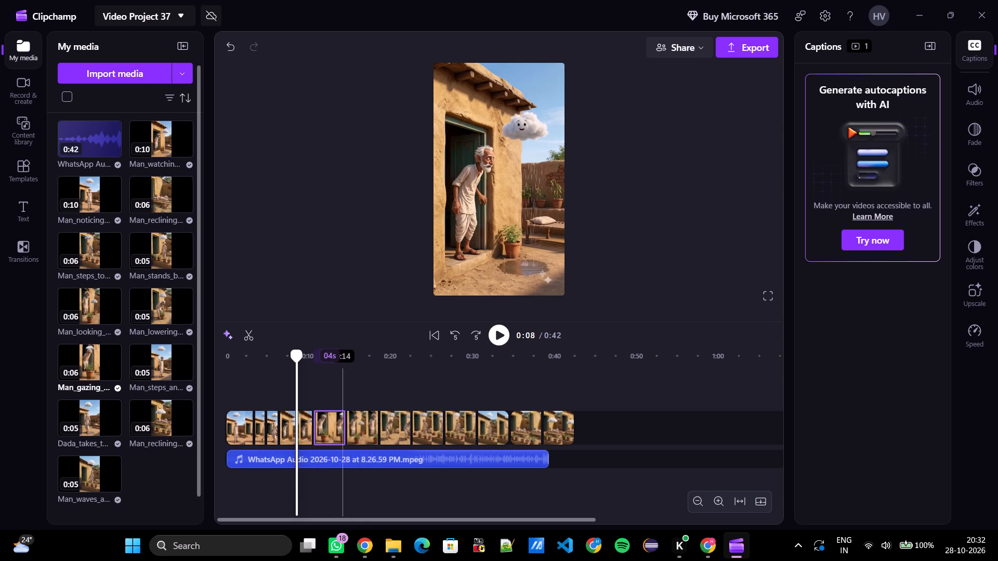
Replay from 0:07, check the cut around 0:14 and set the Man_gazing clip's speed to 1.3x.
click(355, 386)
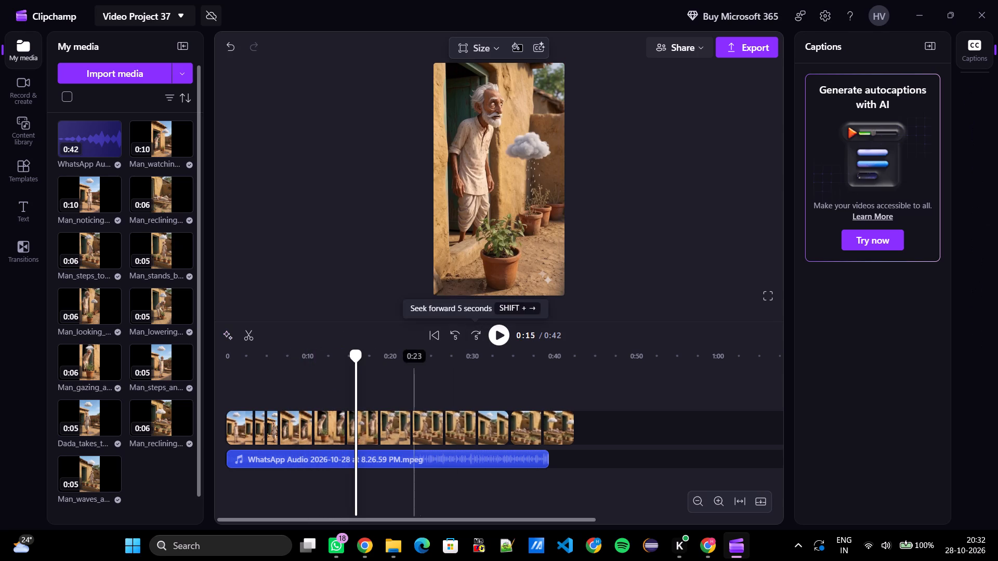
drag(352, 350, 283, 352)
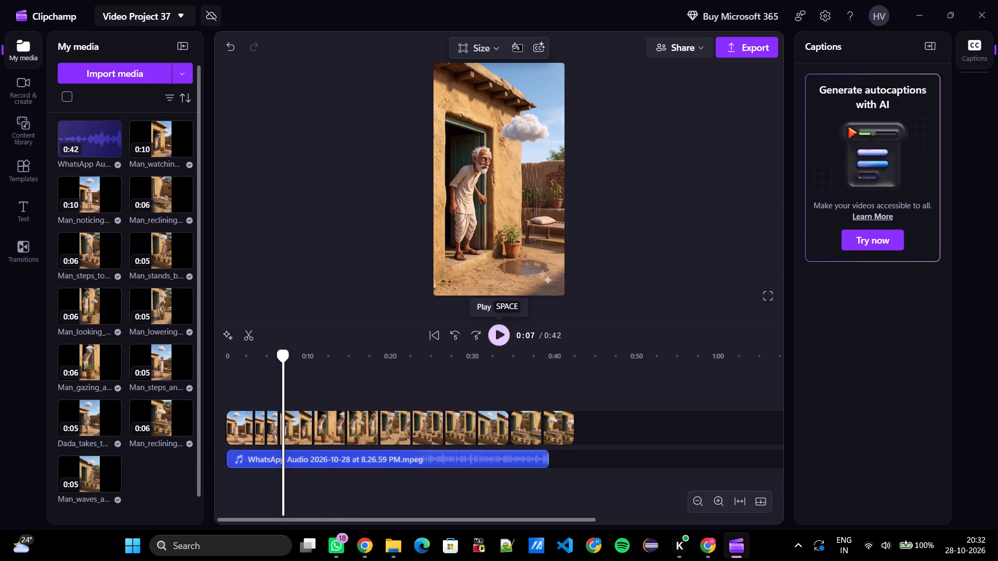
click(496, 335)
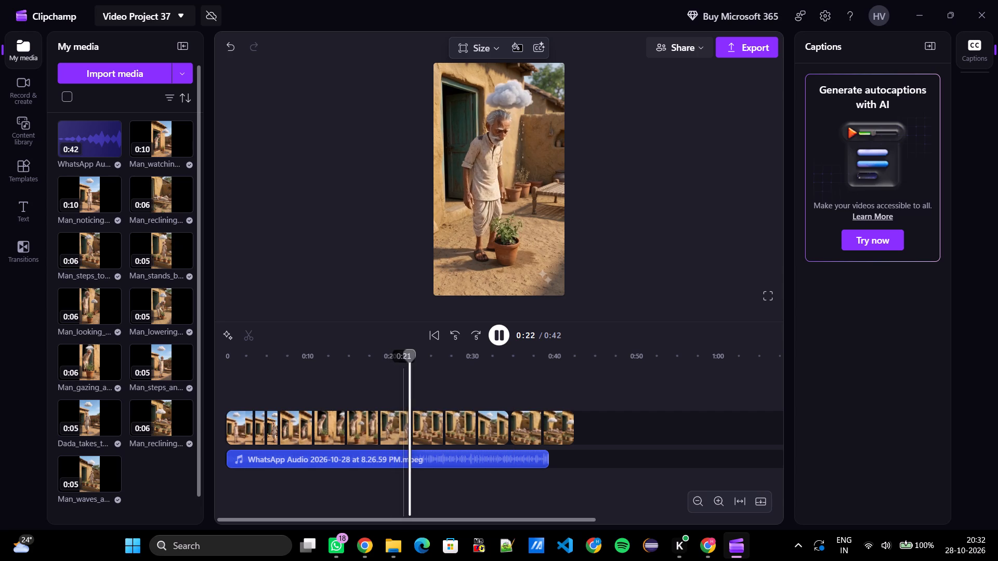
drag(409, 356, 324, 349)
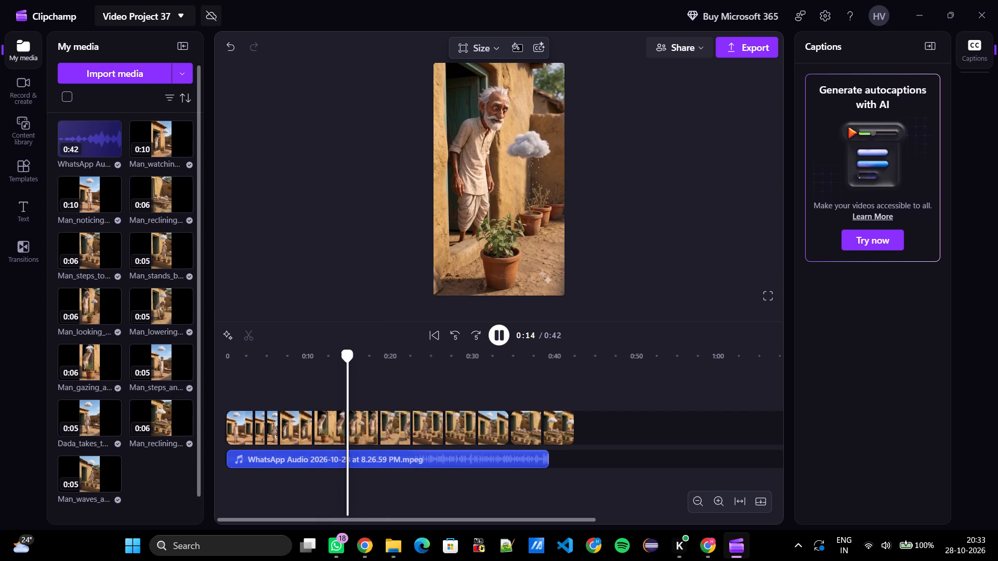
drag(354, 360, 332, 356)
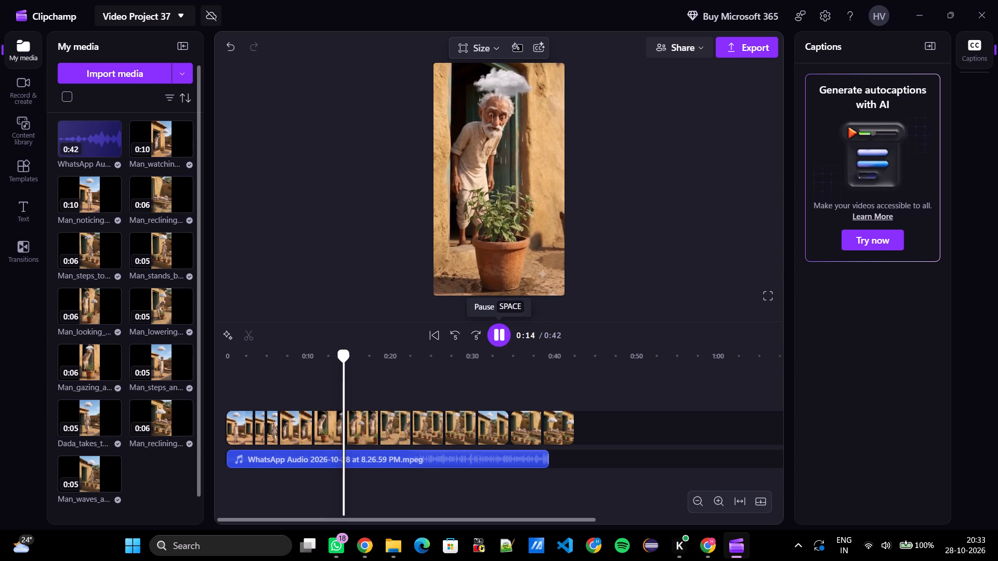
click(497, 329)
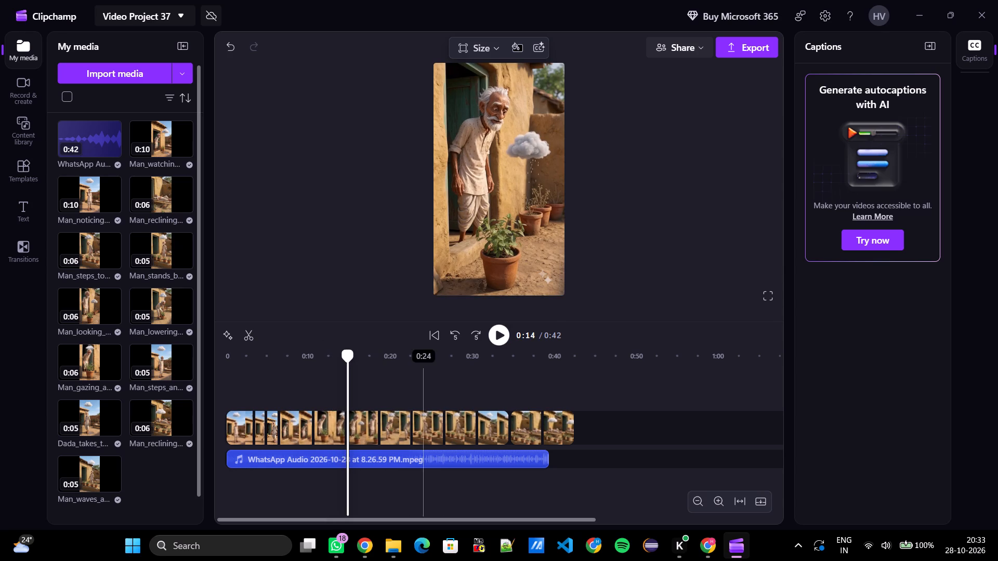
double_click(498, 332)
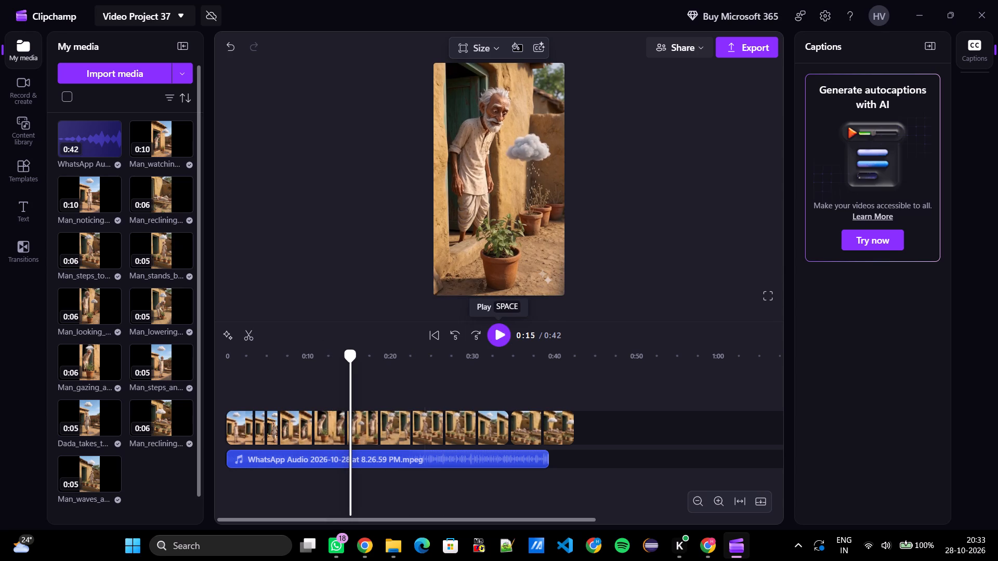
click(330, 423)
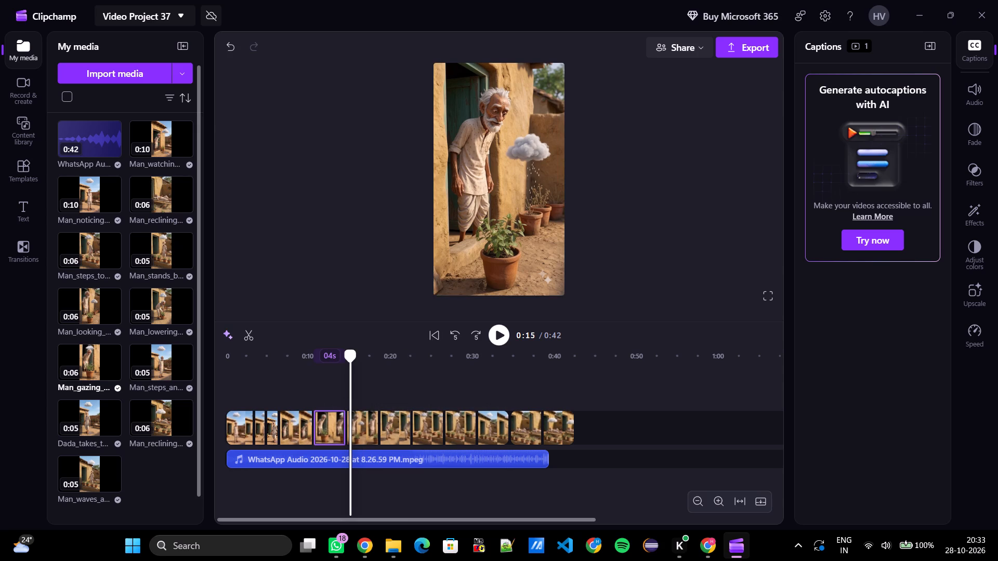
click(983, 329)
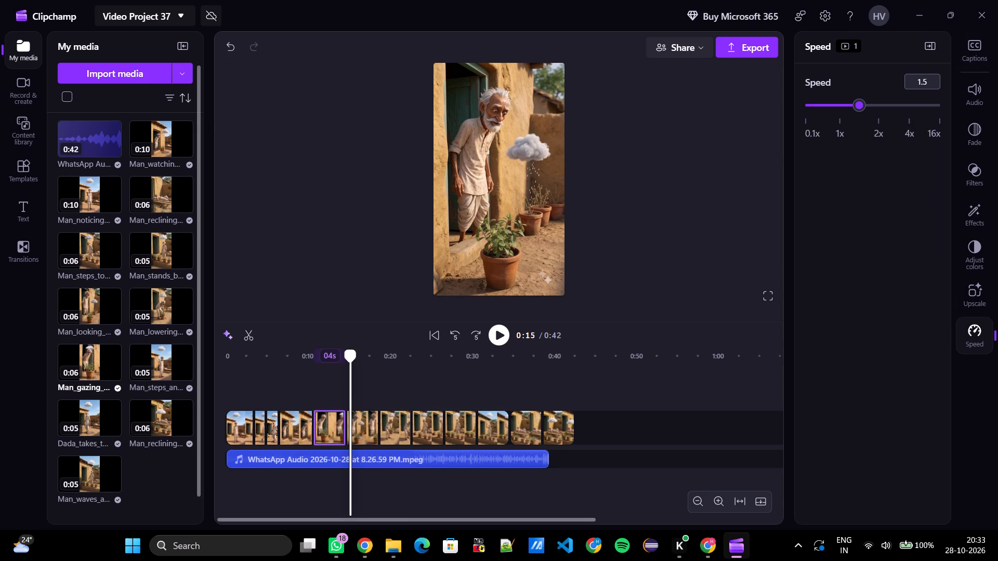
drag(858, 111, 858, 110)
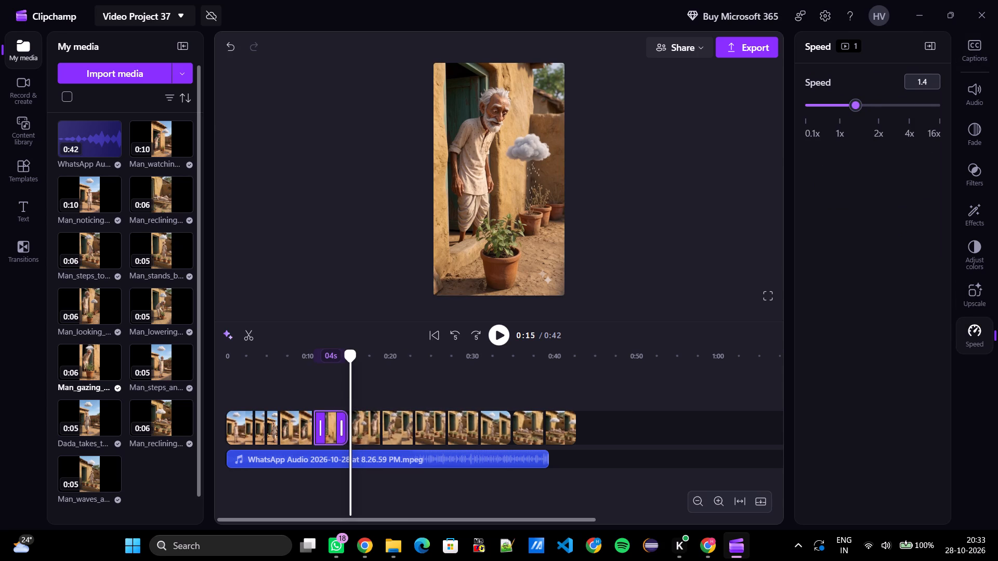
drag(858, 110, 854, 109)
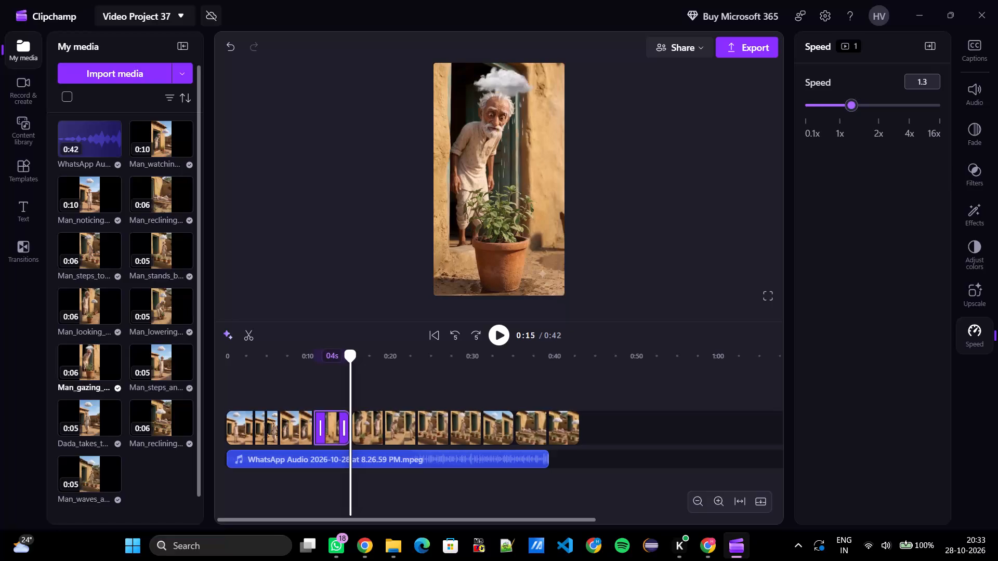
drag(854, 109, 853, 109)
click(928, 41)
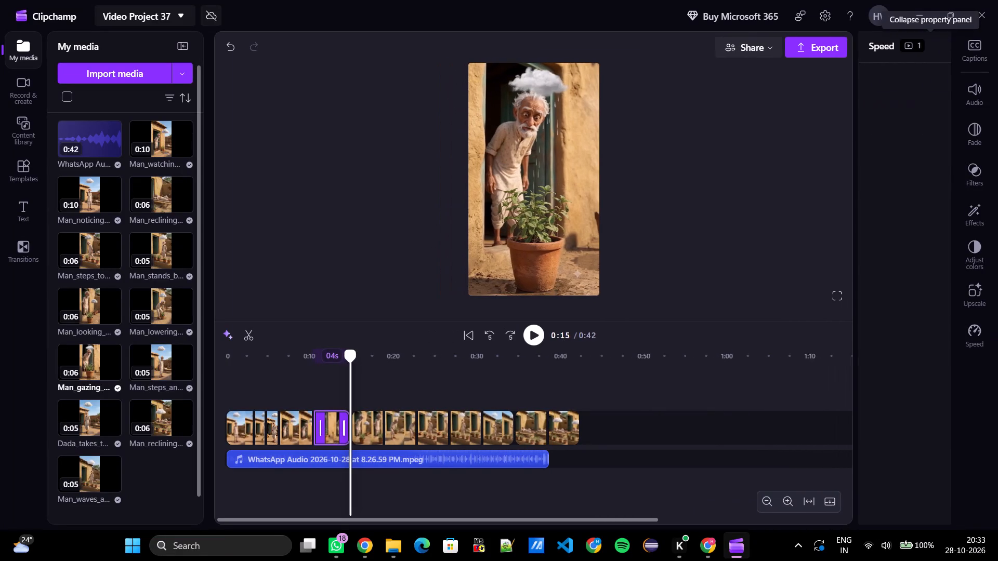
Replay from 0:10, trim the end of the Man_looking clip to about 0:17 to leave 2 seconds, and delete the gap.
drag(350, 352, 312, 345)
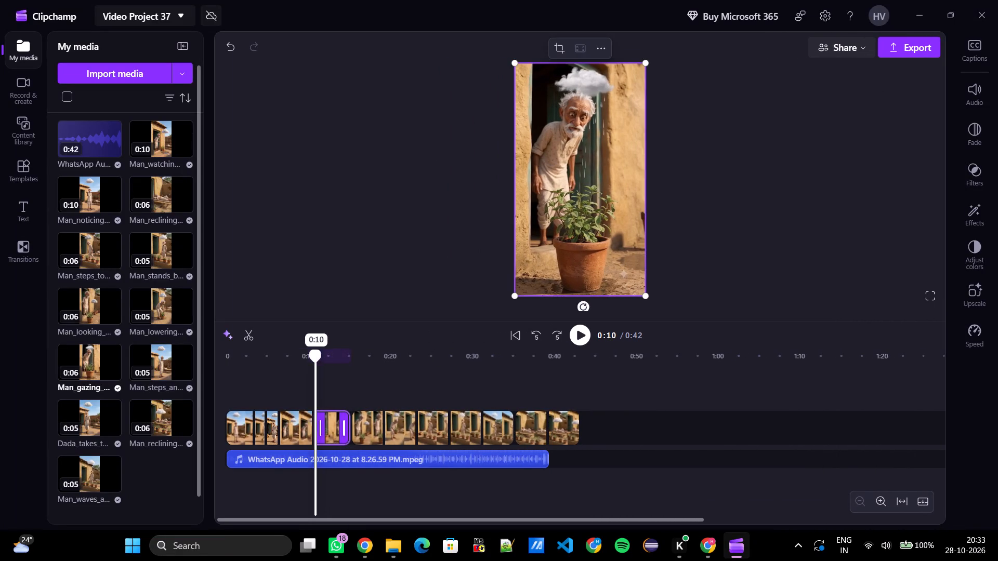
drag(312, 345, 312, 344)
click(580, 336)
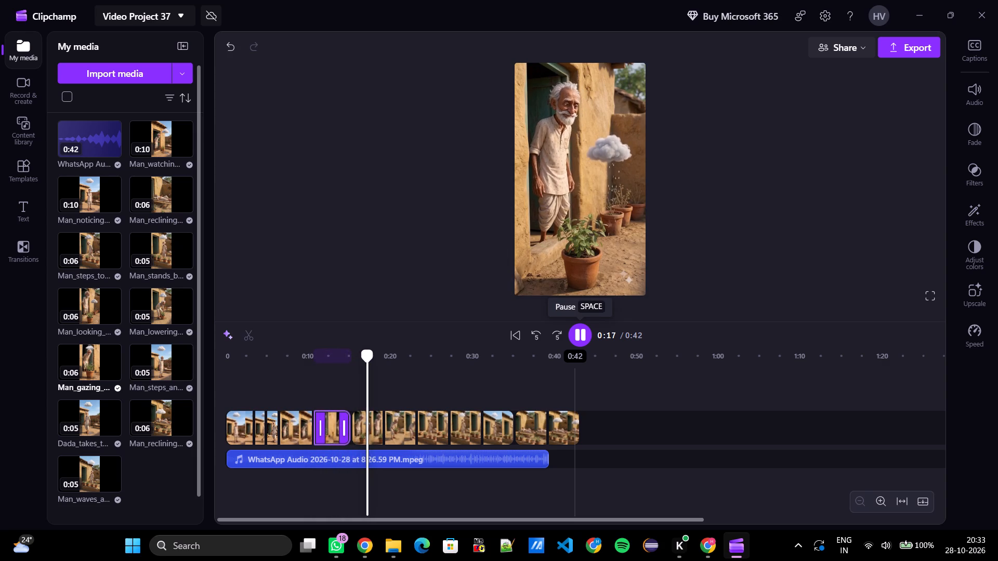
click(580, 344)
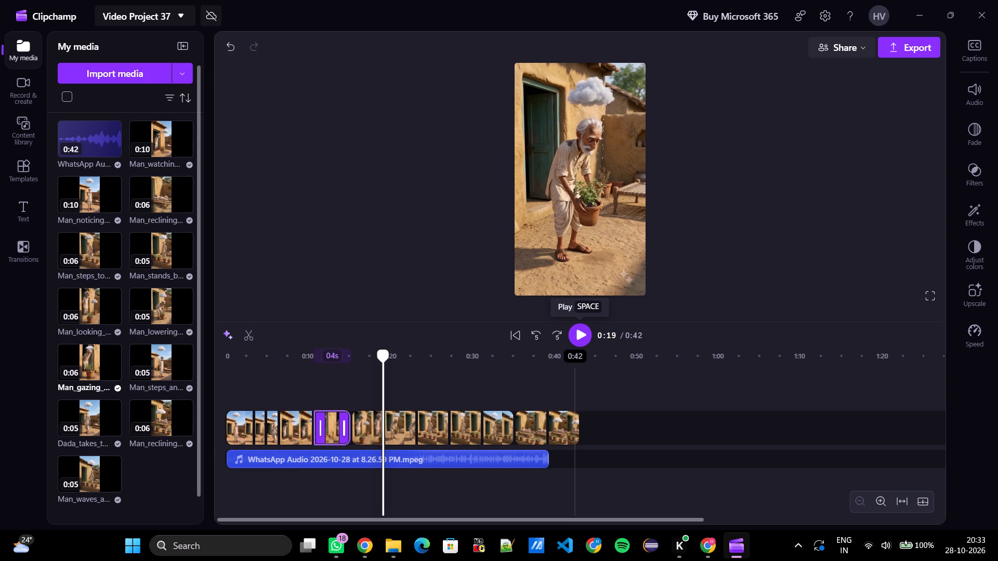
drag(380, 350, 367, 349)
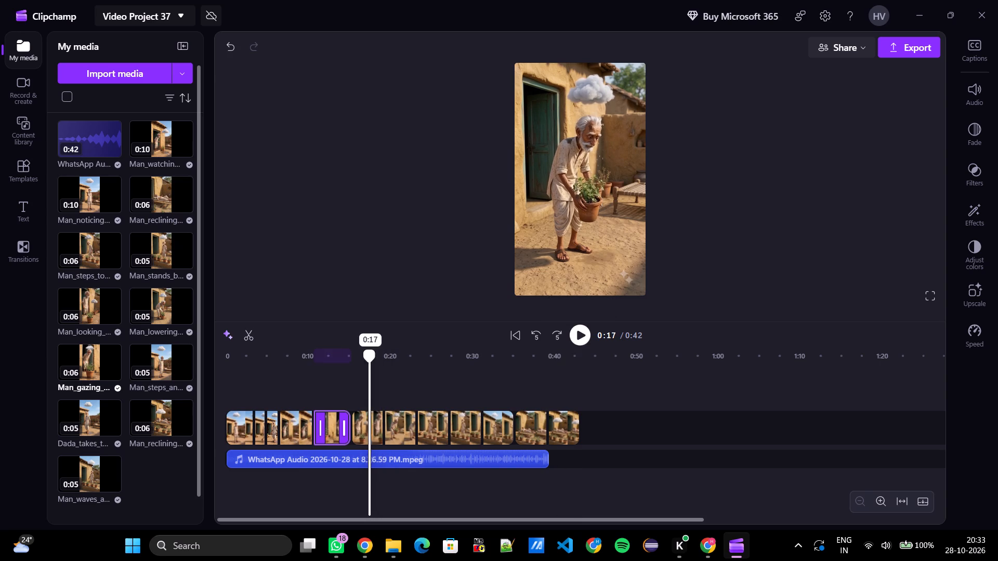
drag(367, 349, 362, 349)
click(576, 341)
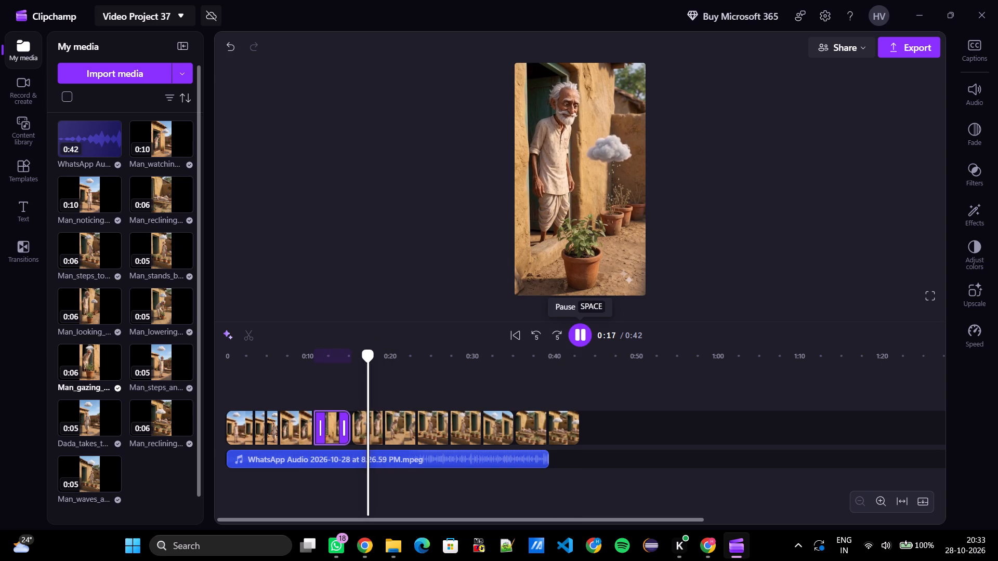
click(576, 341)
double_click(576, 341)
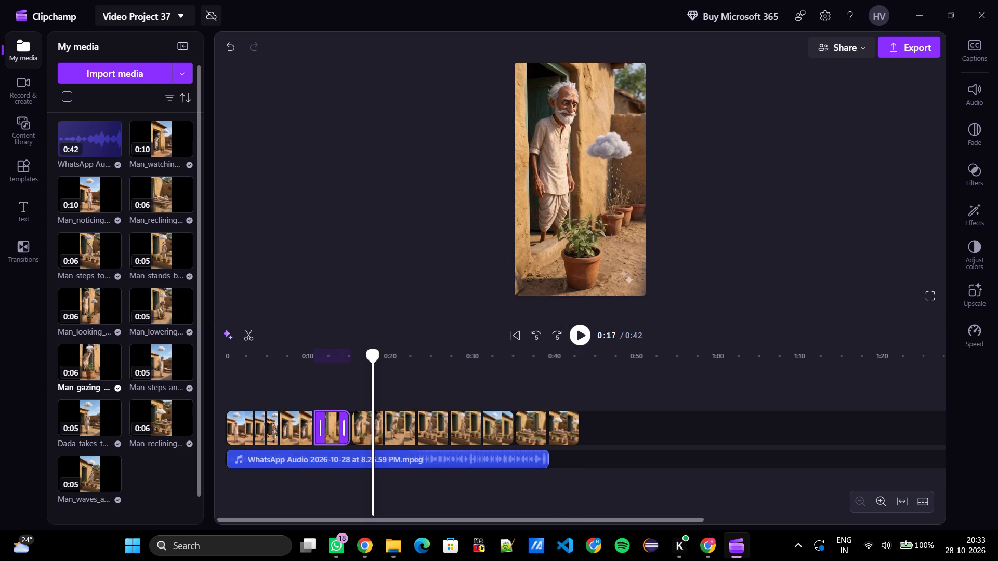
click(379, 433)
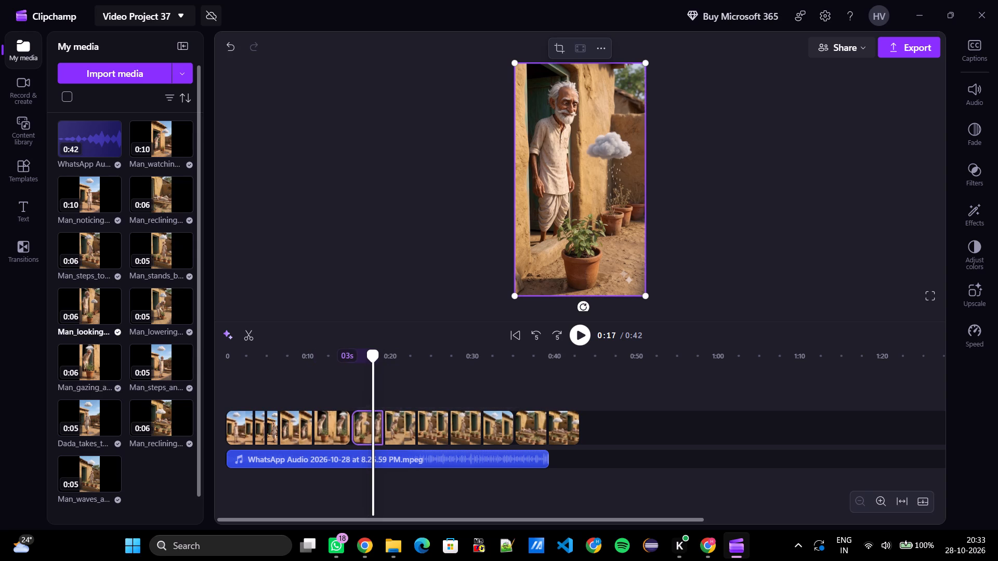
drag(382, 432, 370, 430)
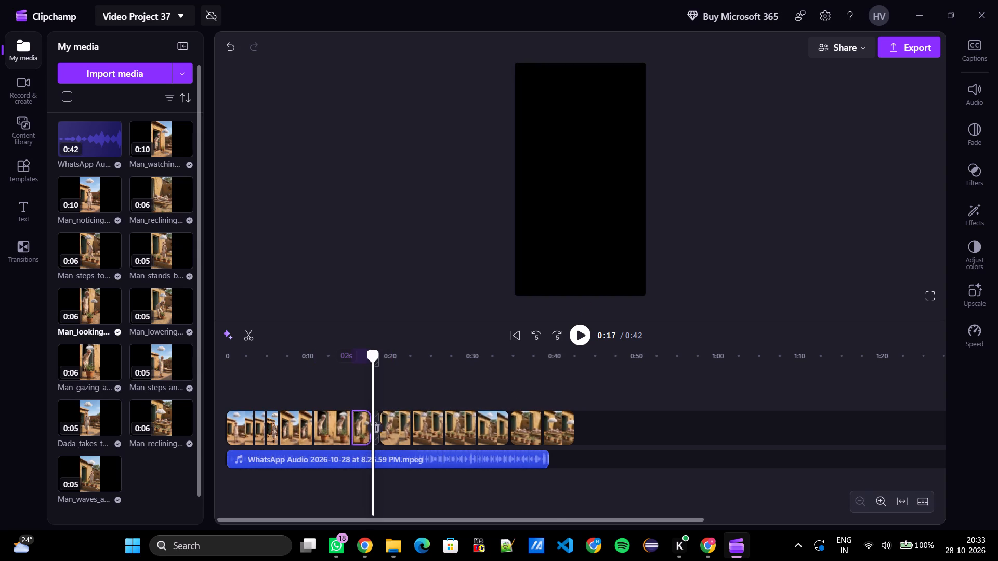
click(376, 425)
Replay from the Man_looking clip onward, trim the end of the Man_lowering clip to leave 3 seconds, and delete the gap.
drag(371, 353, 357, 349)
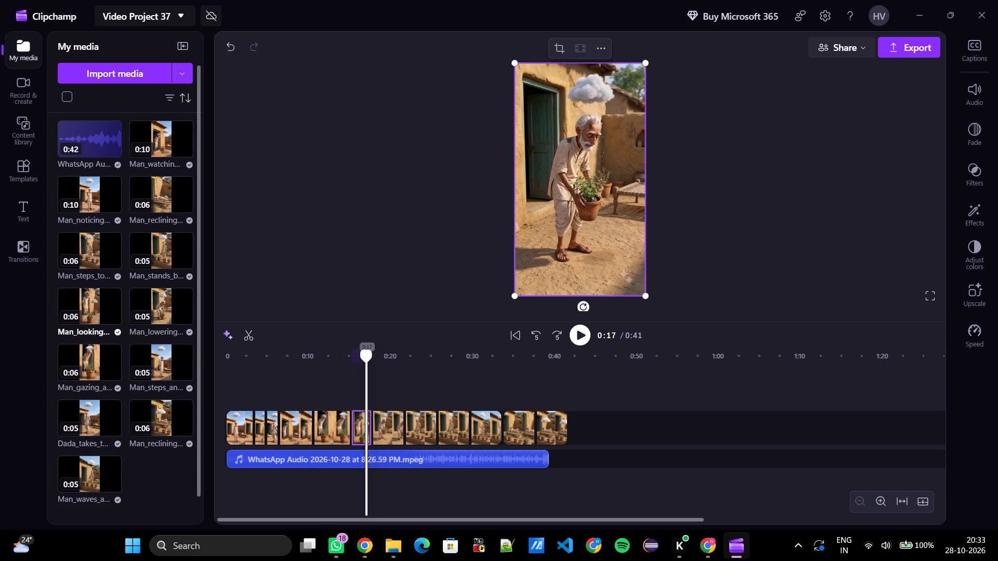
drag(357, 349, 347, 345)
click(581, 333)
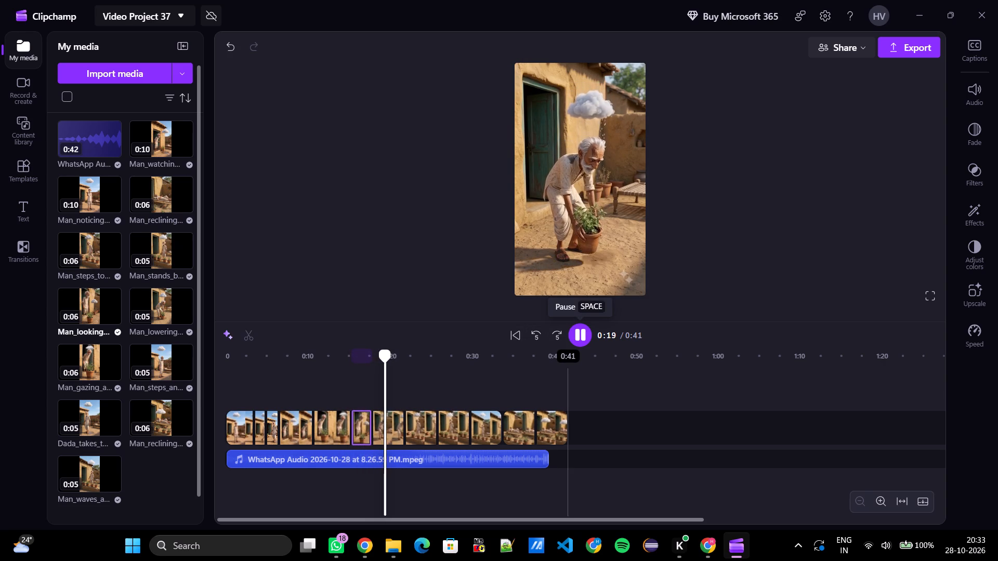
click(581, 333)
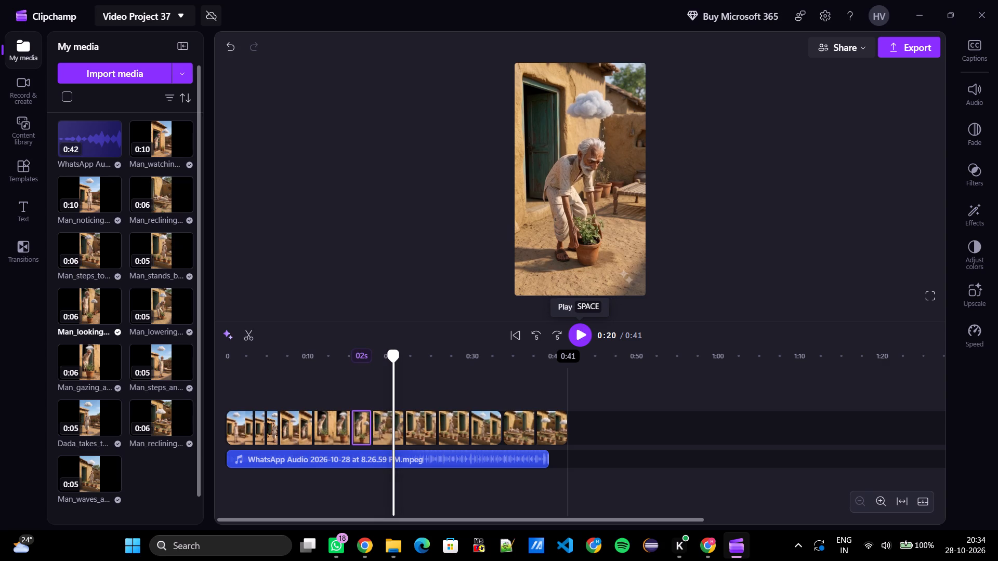
click(581, 333)
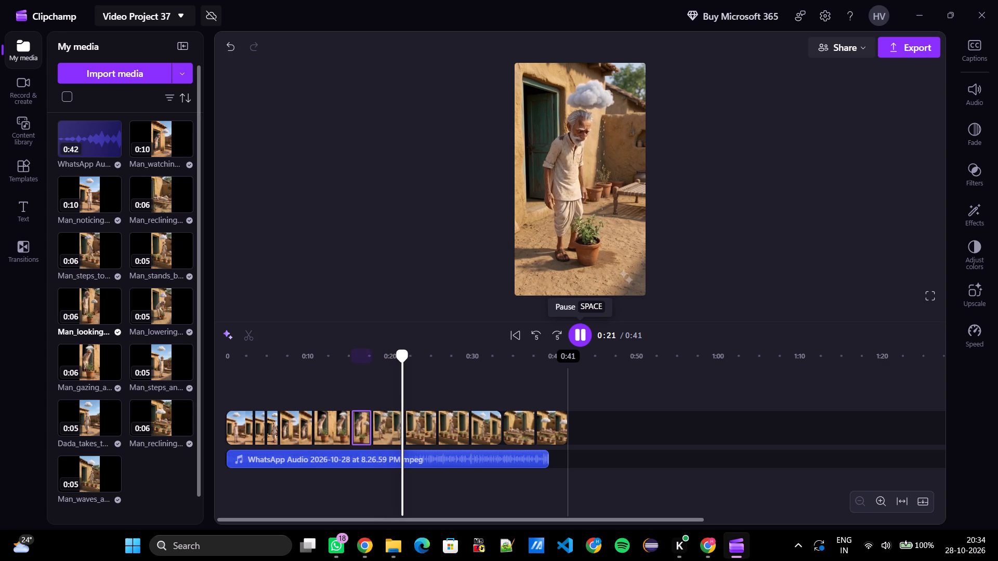
click(581, 333)
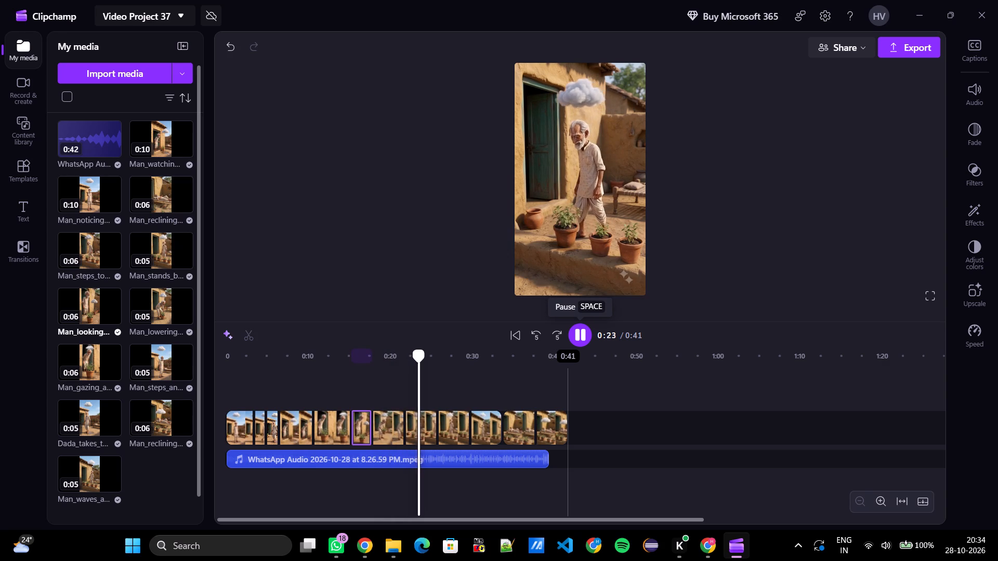
click(400, 429)
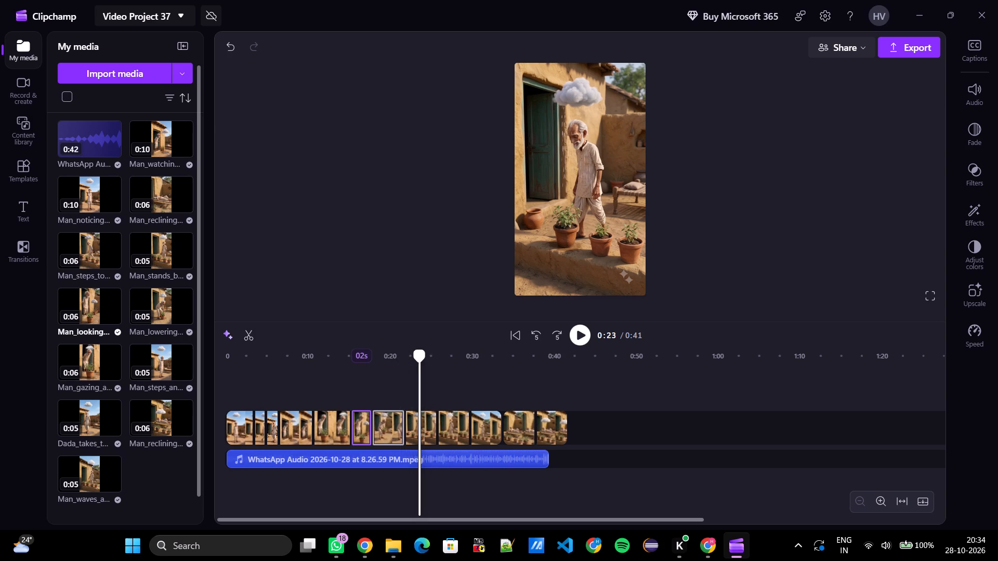
click(400, 430)
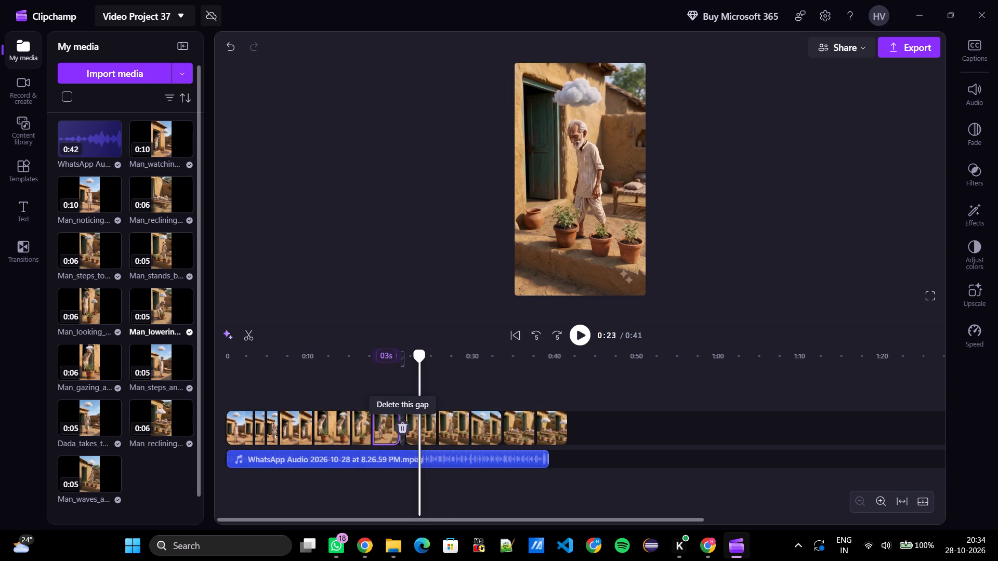
click(400, 427)
Replay from 0:17, trim the end of the Man_lowering clip to about 0:20 to leave 2 seconds, and delete the gap.
drag(413, 355, 370, 343)
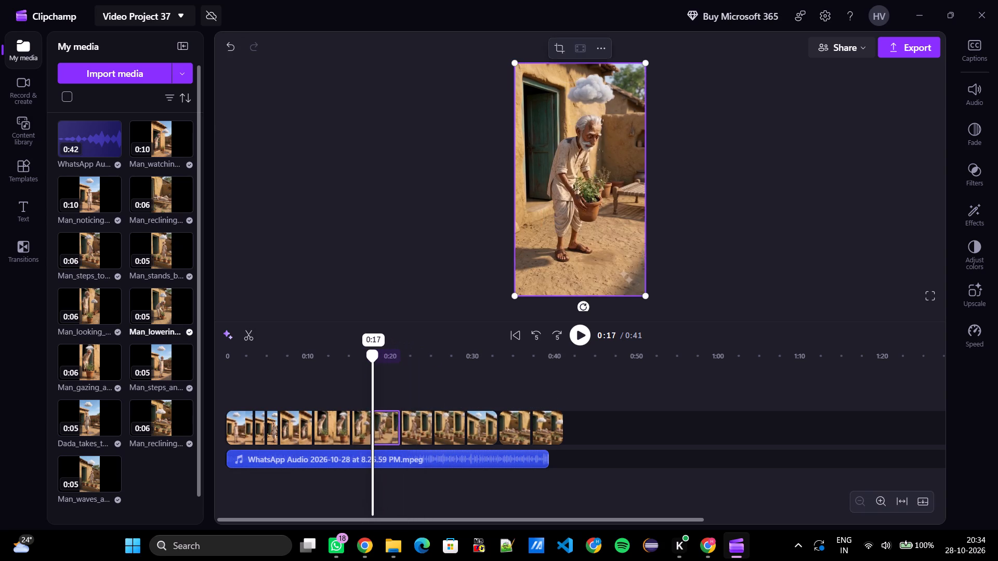
drag(370, 343, 369, 342)
click(579, 332)
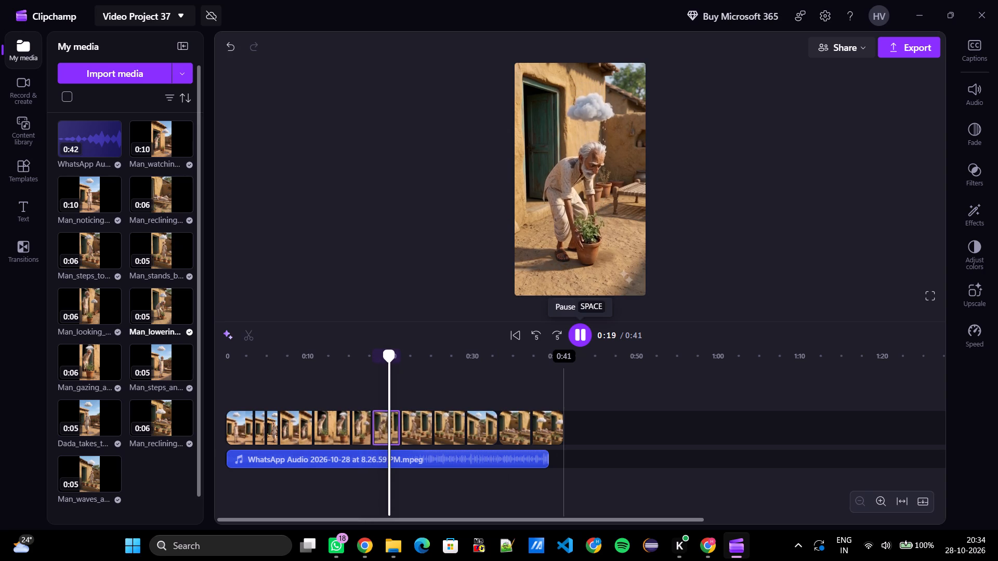
click(575, 332)
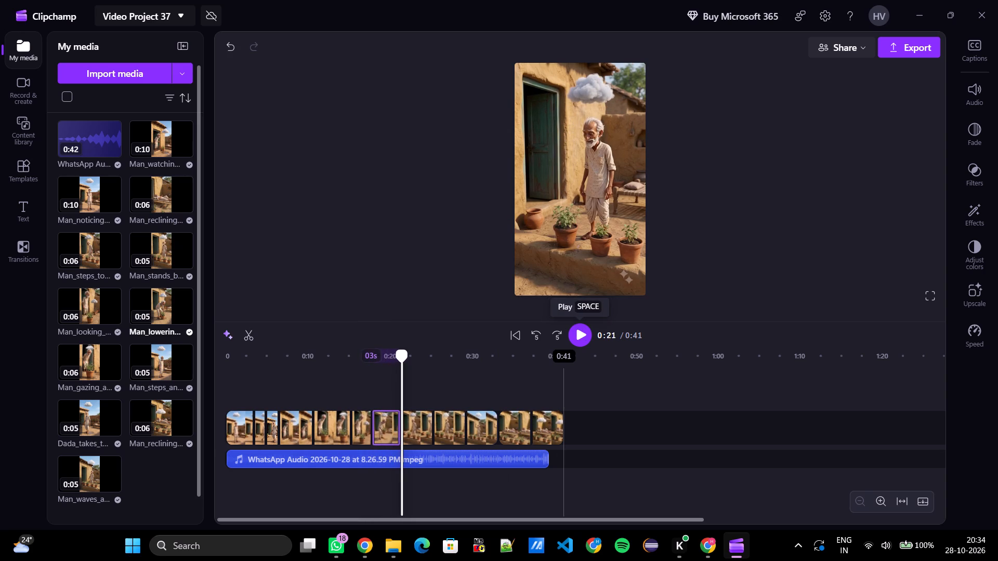
drag(397, 425, 392, 425)
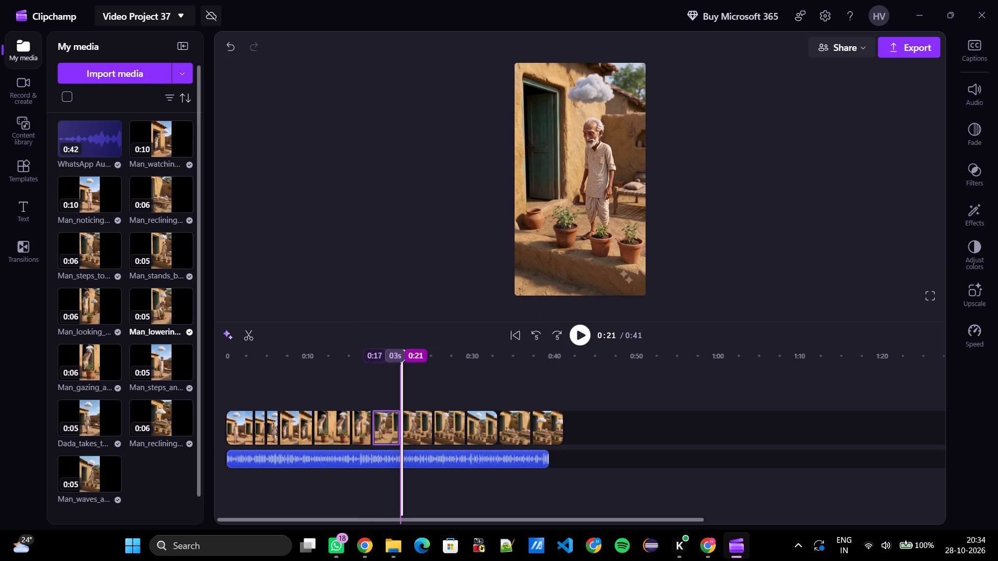
drag(392, 425, 390, 424)
click(399, 427)
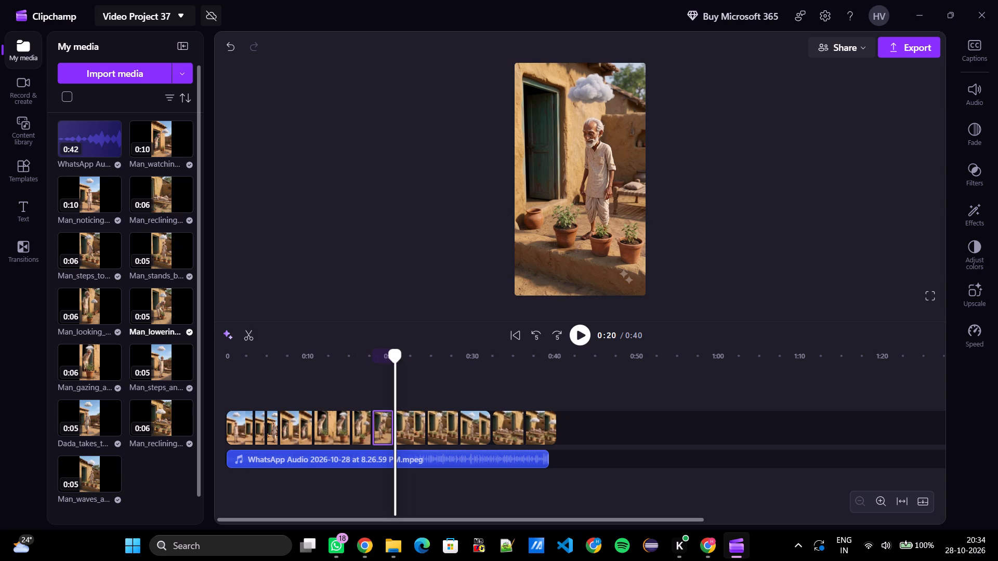
Replay from about 0:18 to 0:28 and check the Man_steps_to clip's timing against the voiceover, especially the cut around 0:25.
drag(396, 355, 376, 351)
click(581, 332)
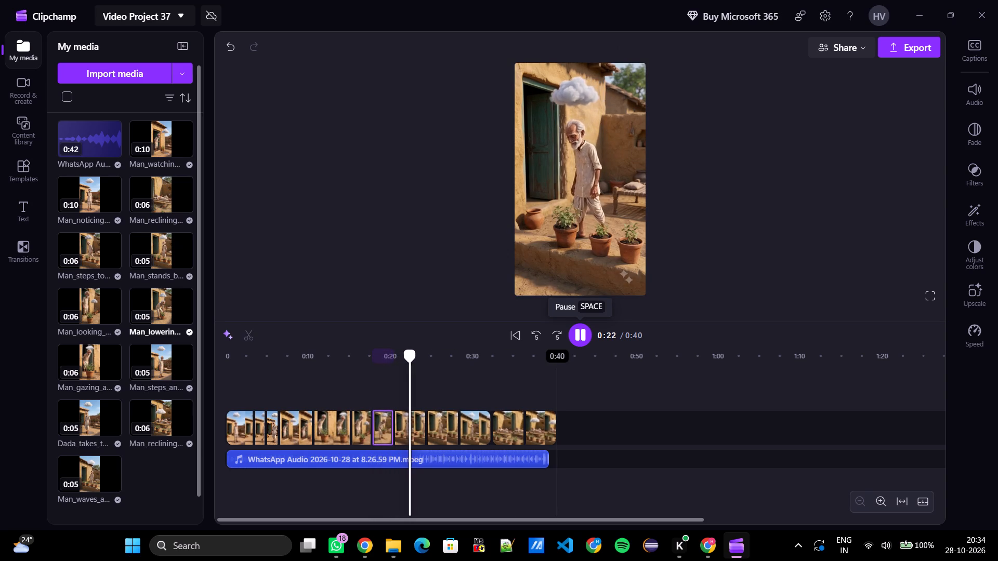
click(581, 332)
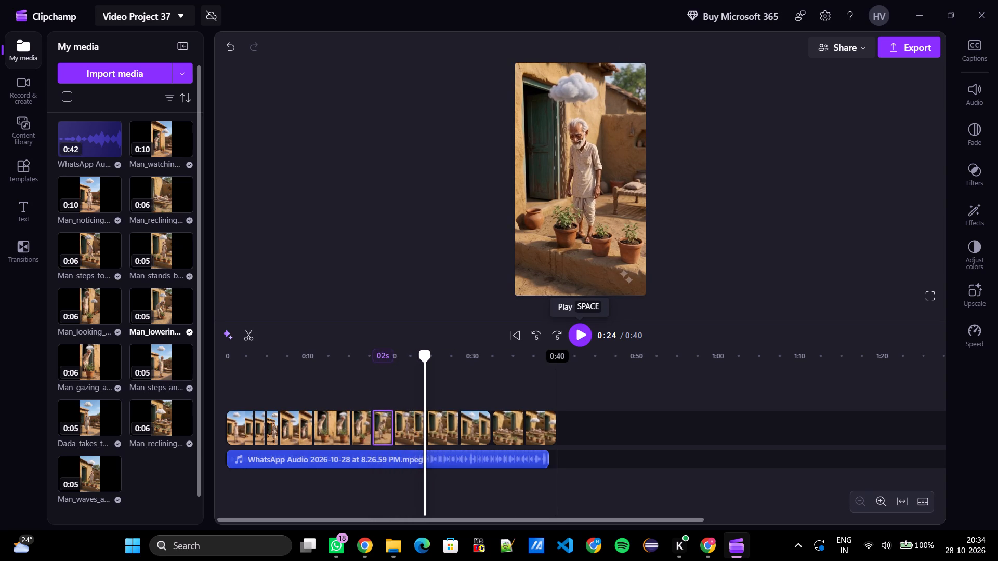
click(581, 332)
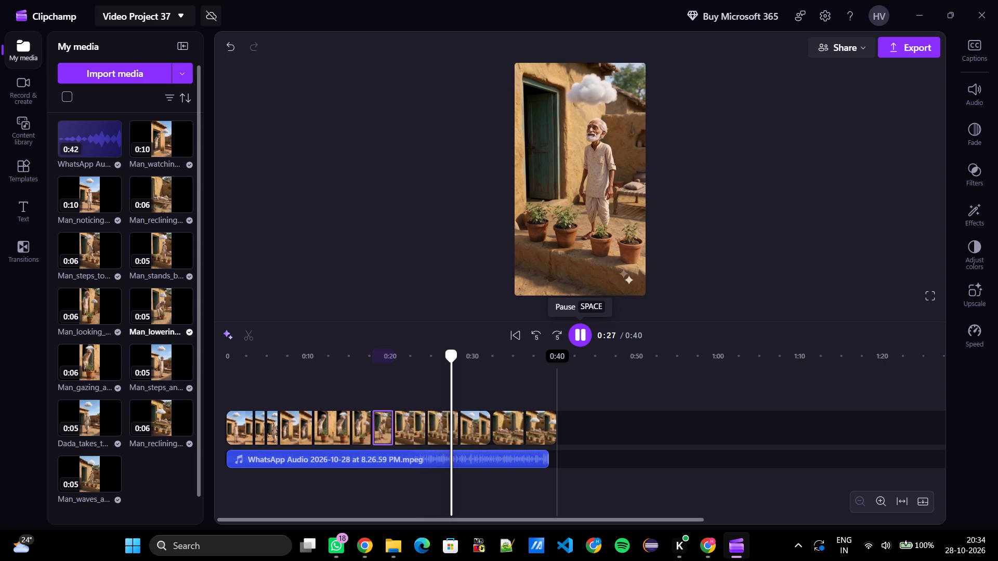
click(581, 332)
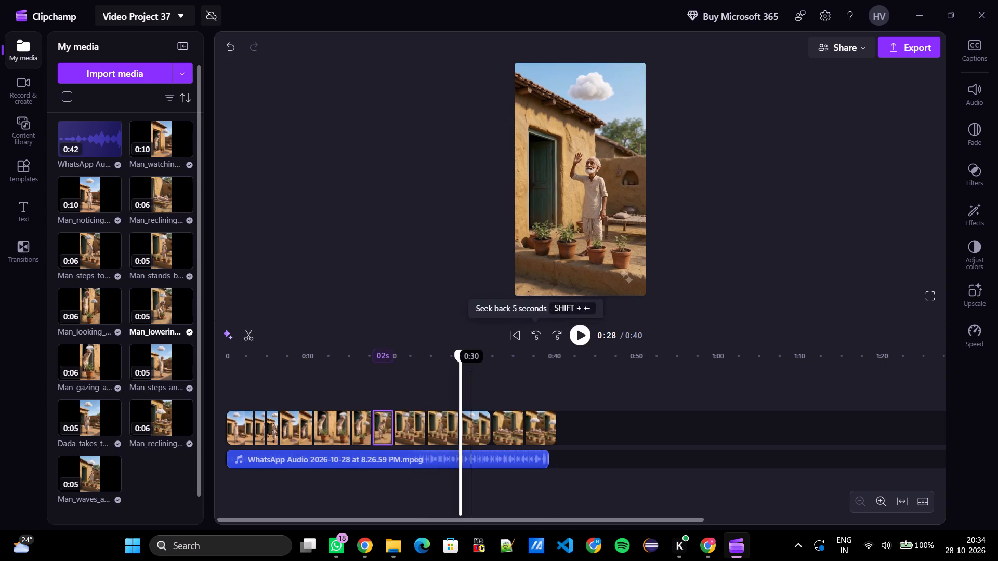
drag(459, 355, 406, 353)
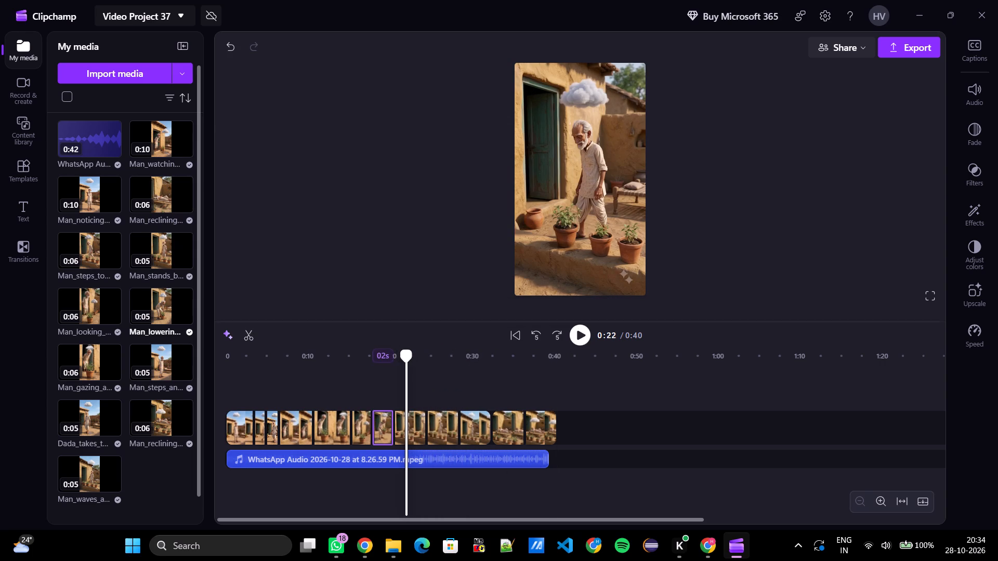
click(587, 335)
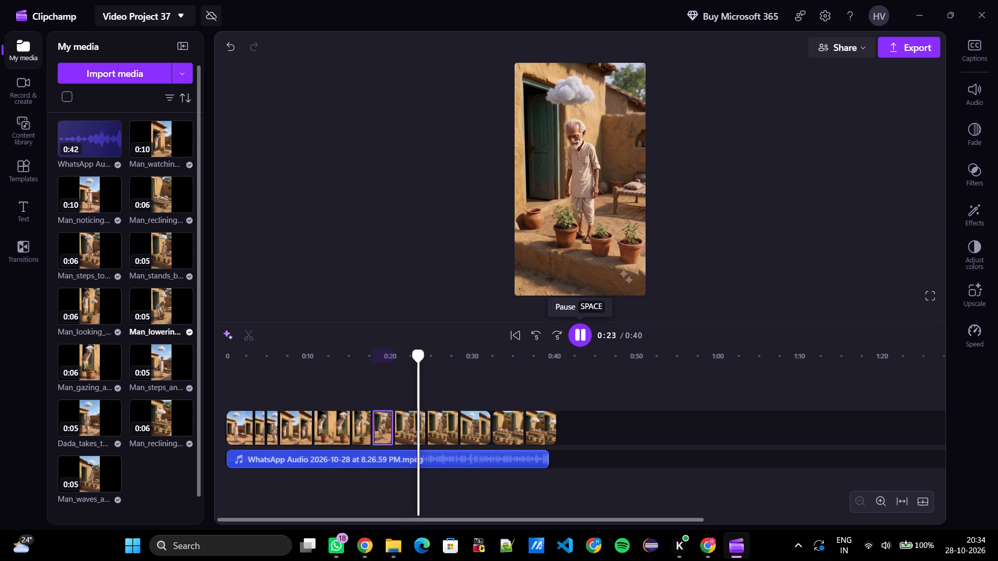
click(582, 335)
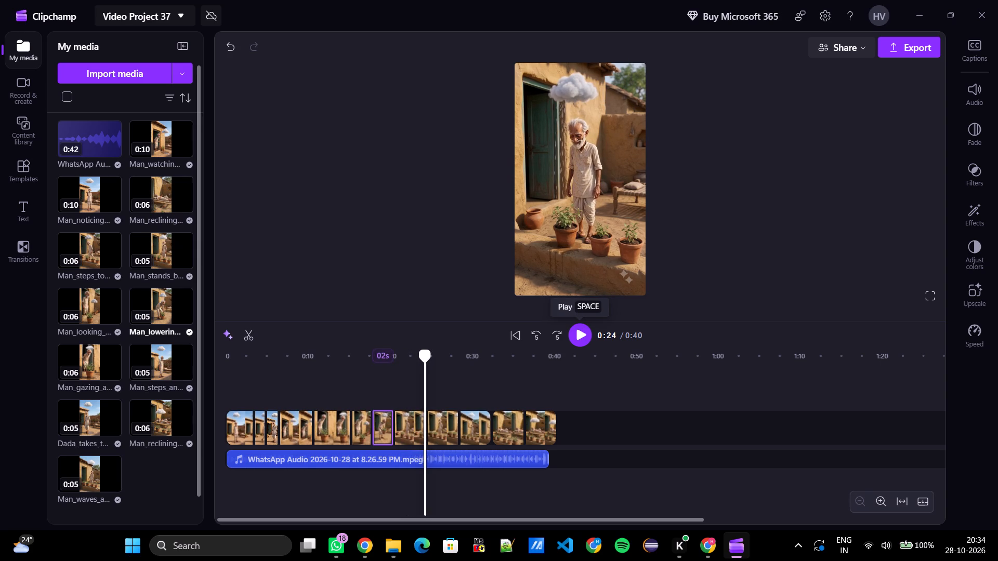
click(575, 335)
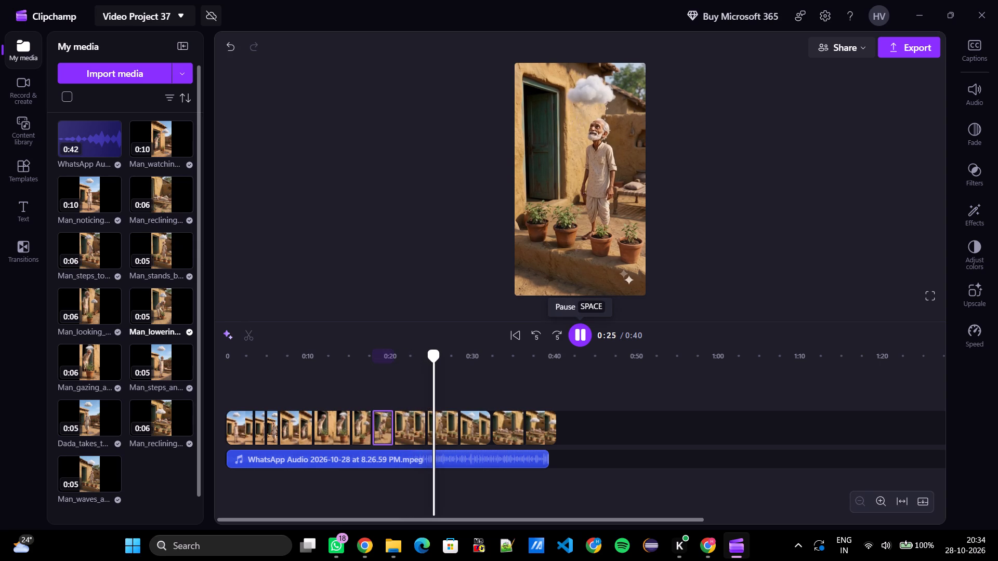
click(575, 335)
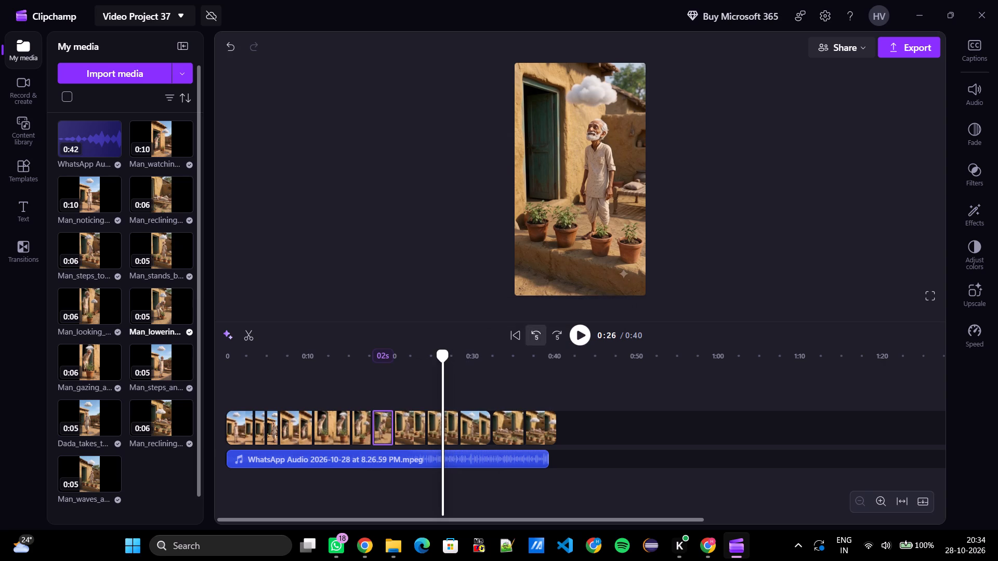
drag(440, 357, 435, 356)
double_click(573, 335)
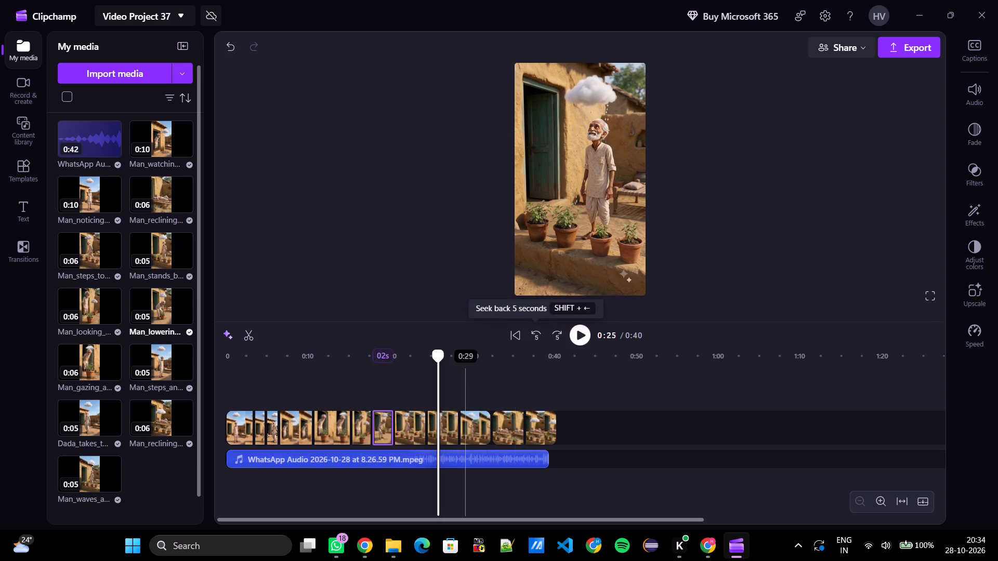
drag(439, 351, 434, 351)
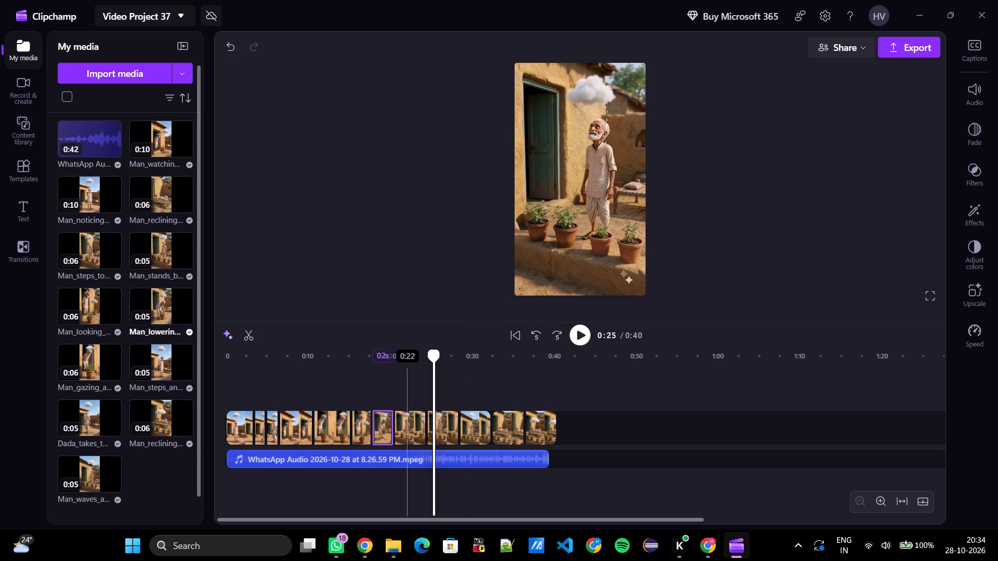
Set the speed of the Man_steps_to clip to 1.2x.
click(412, 420)
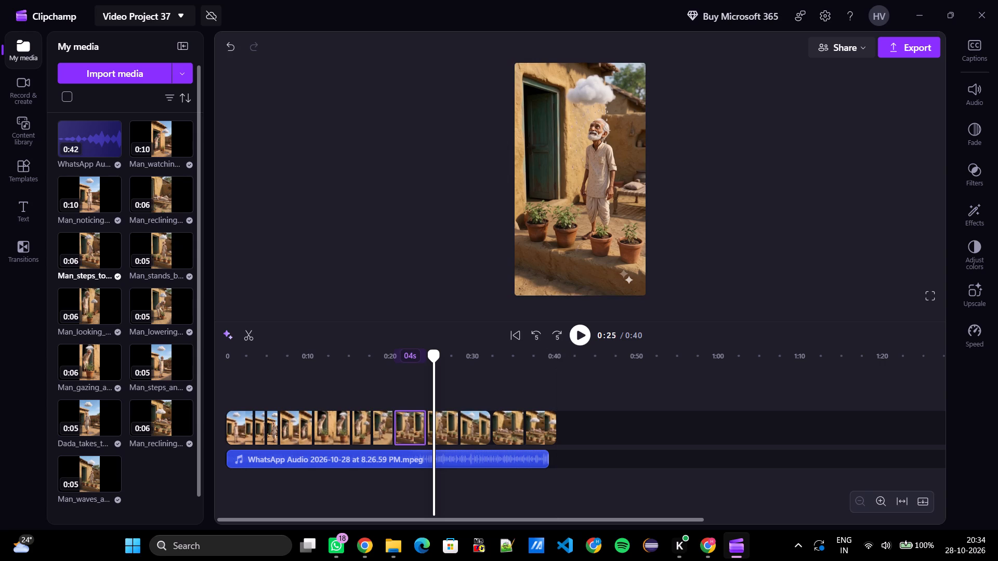
click(977, 343)
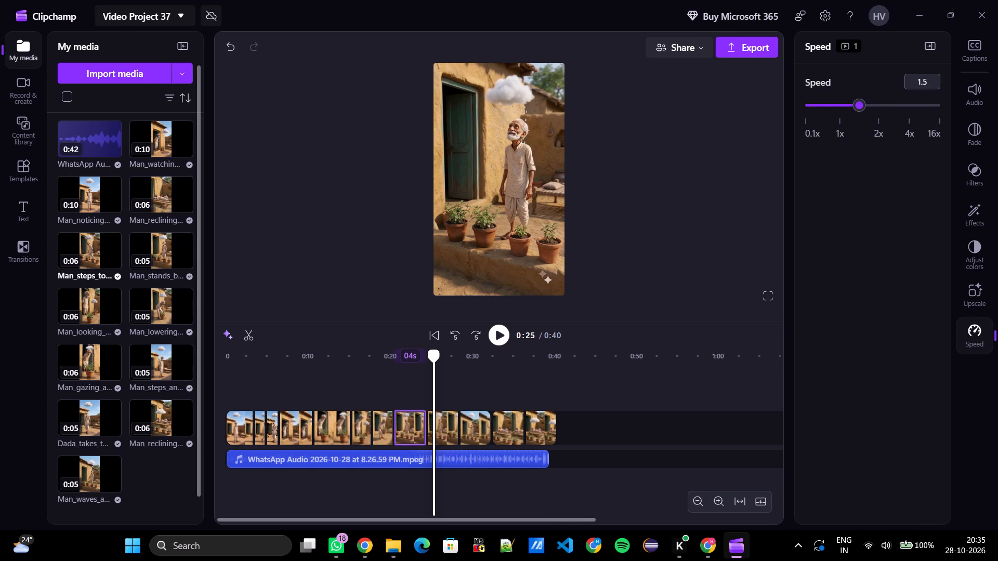
drag(858, 109, 853, 108)
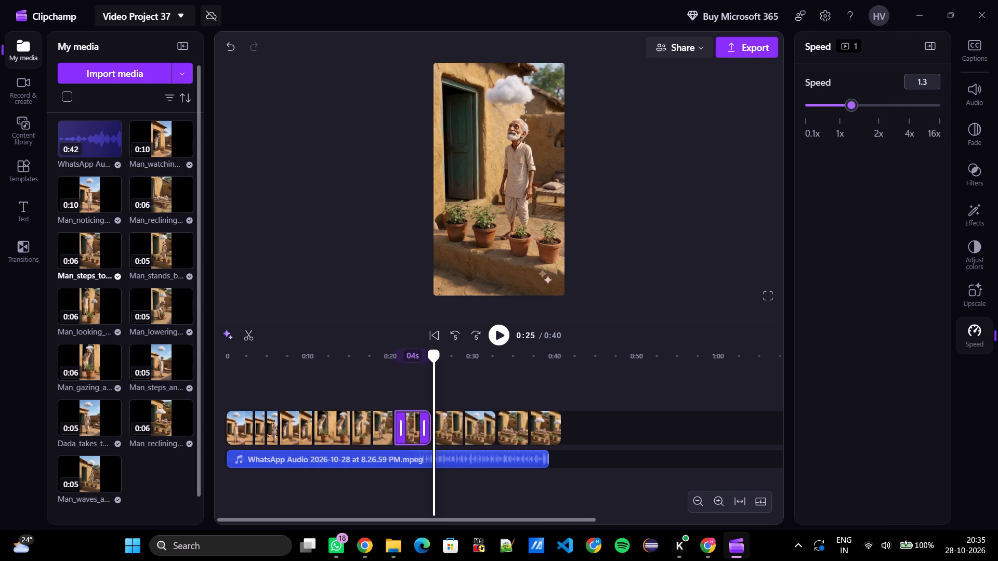
drag(853, 108, 849, 107)
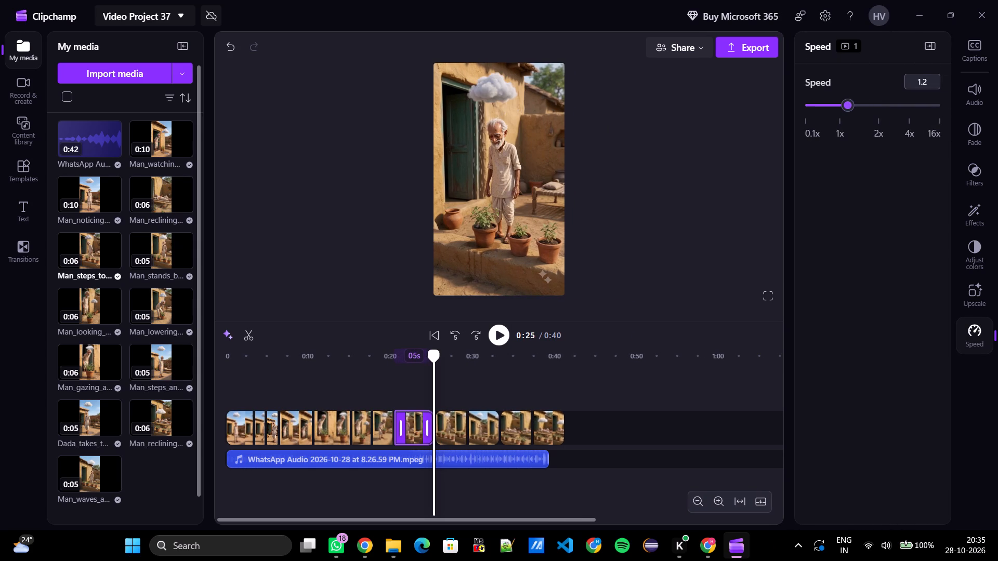
click(926, 48)
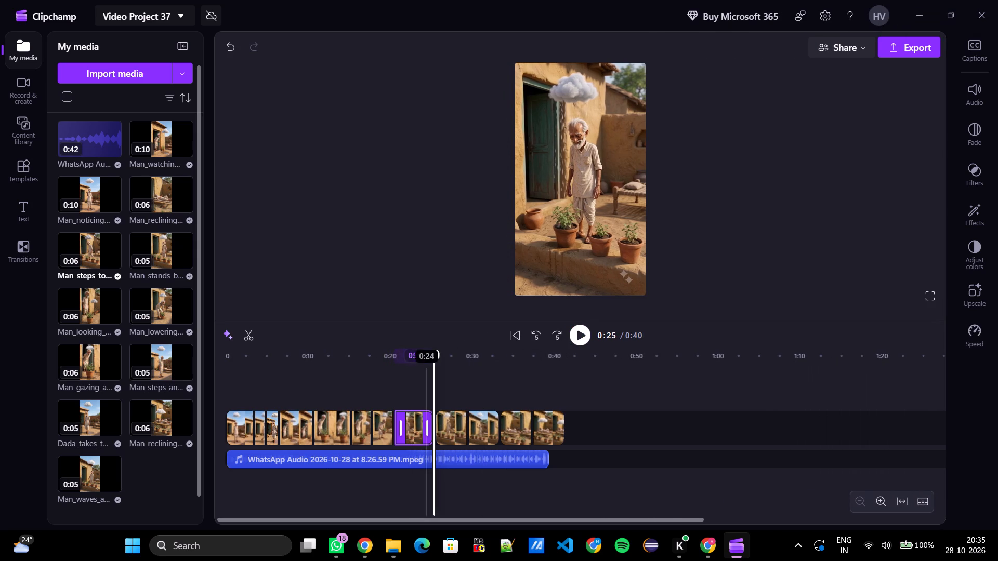
Replay from about 0:20, trim the end of the Man_stands clip to about 0:28 to leave 2 seconds, and close the gap.
drag(430, 357, 395, 353)
click(580, 333)
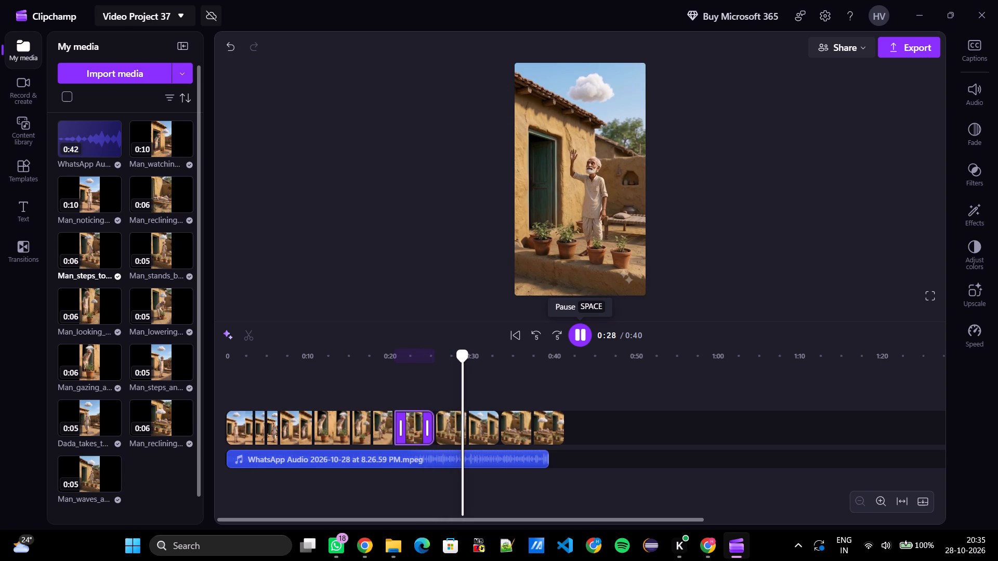
click(577, 333)
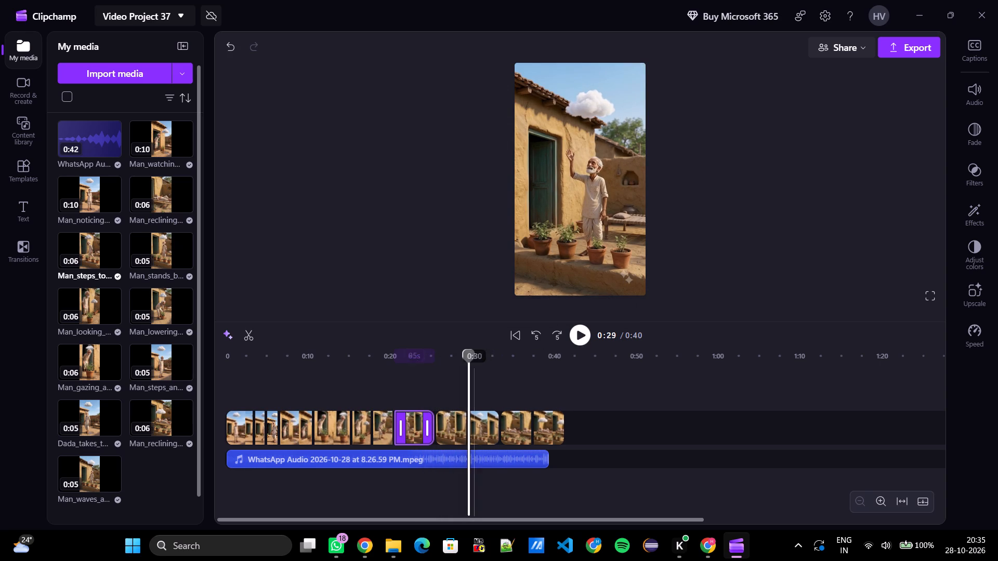
drag(466, 356, 446, 352)
click(572, 339)
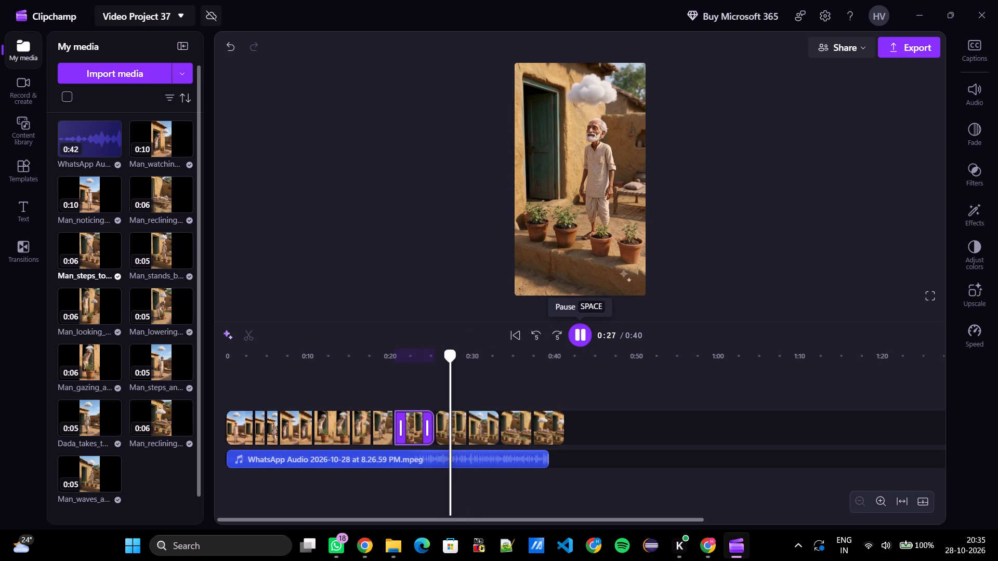
click(577, 339)
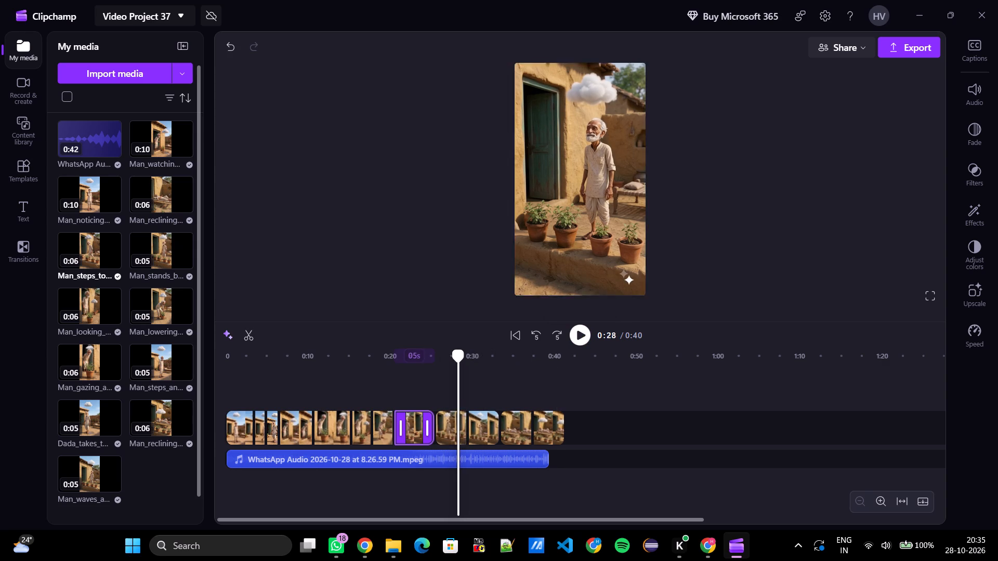
click(450, 423)
drag(465, 426, 455, 426)
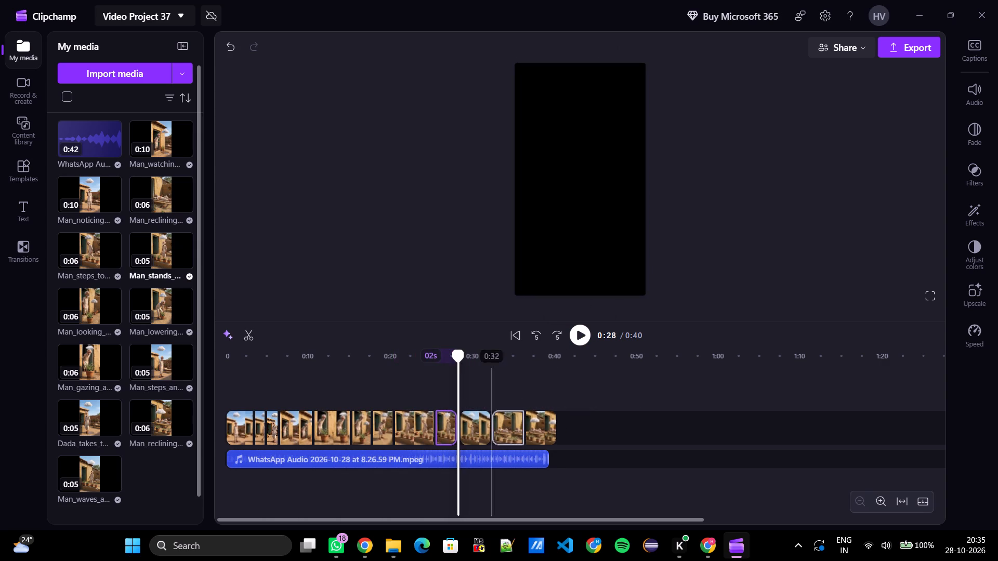
Delete the remaining gap after the Man_stands clip at about 0:28.
drag(458, 353, 445, 352)
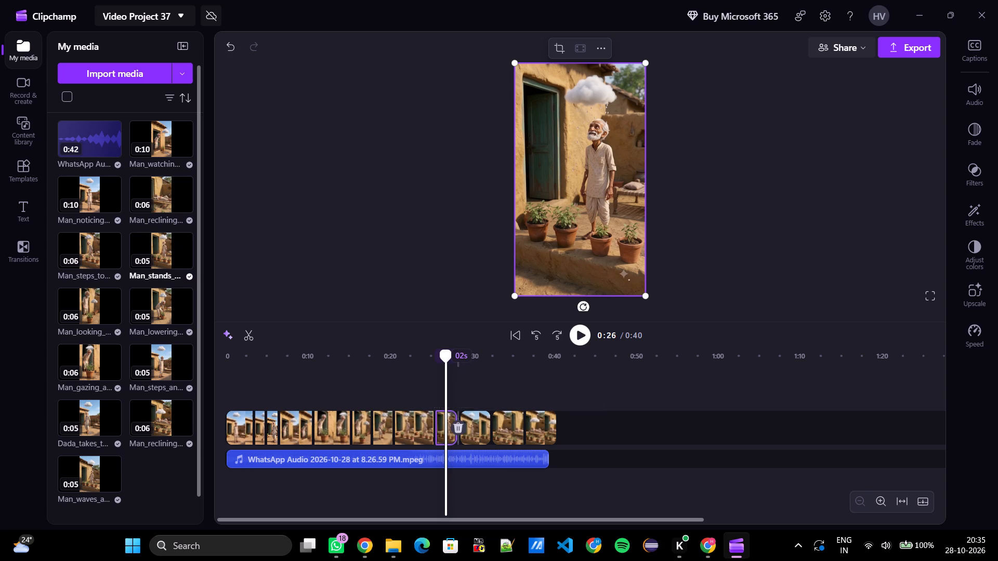
click(462, 433)
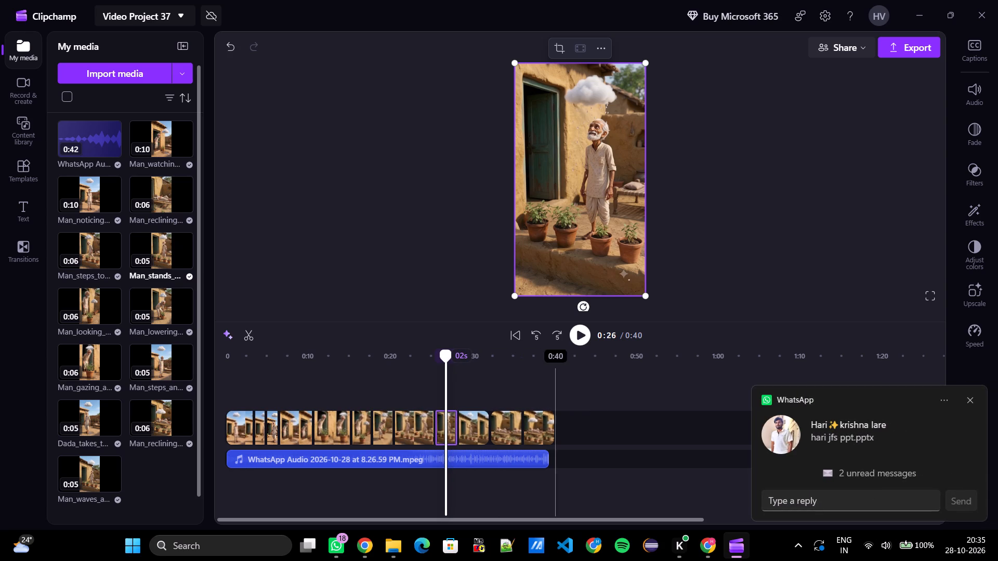
Replay from 0:26, trim the end of the Man_waves clip to about 0:30 to leave 2 seconds, and delete the gap.
click(582, 332)
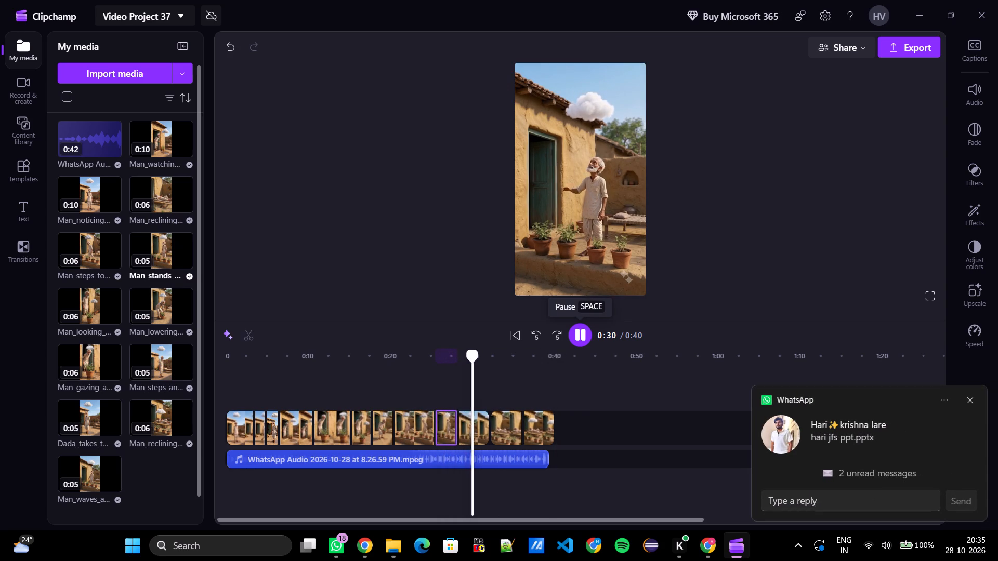
click(582, 332)
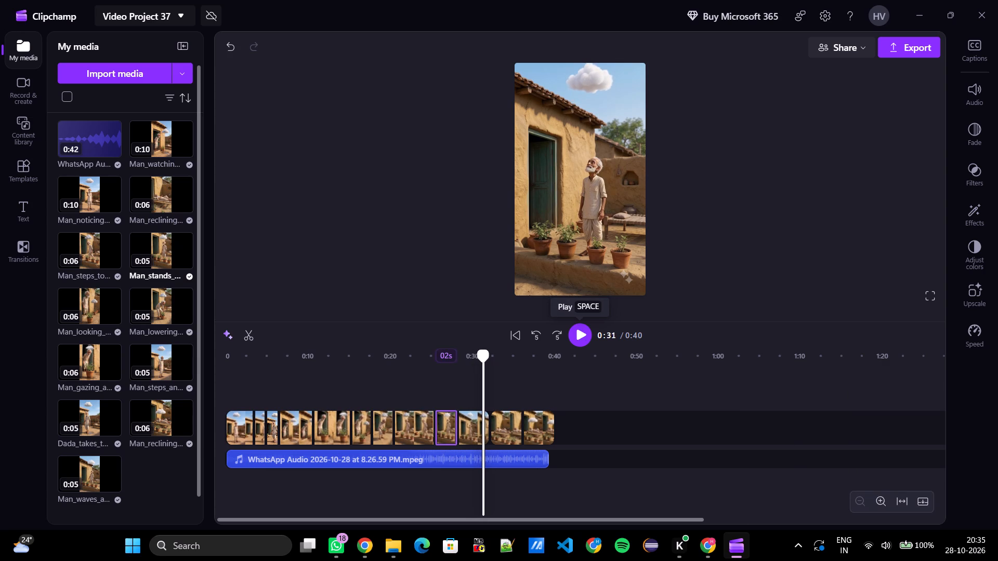
drag(484, 350, 472, 348)
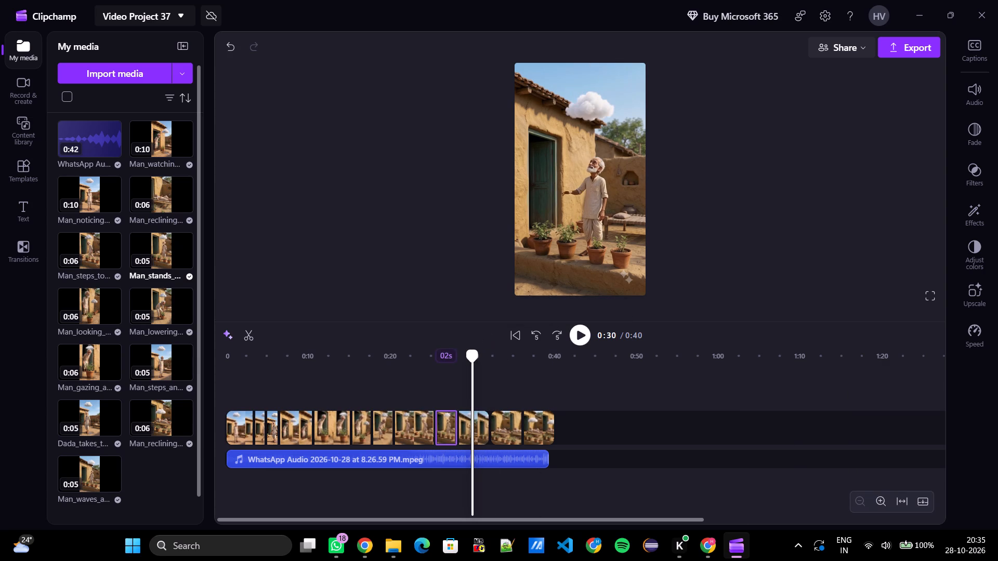
click(582, 333)
click(581, 333)
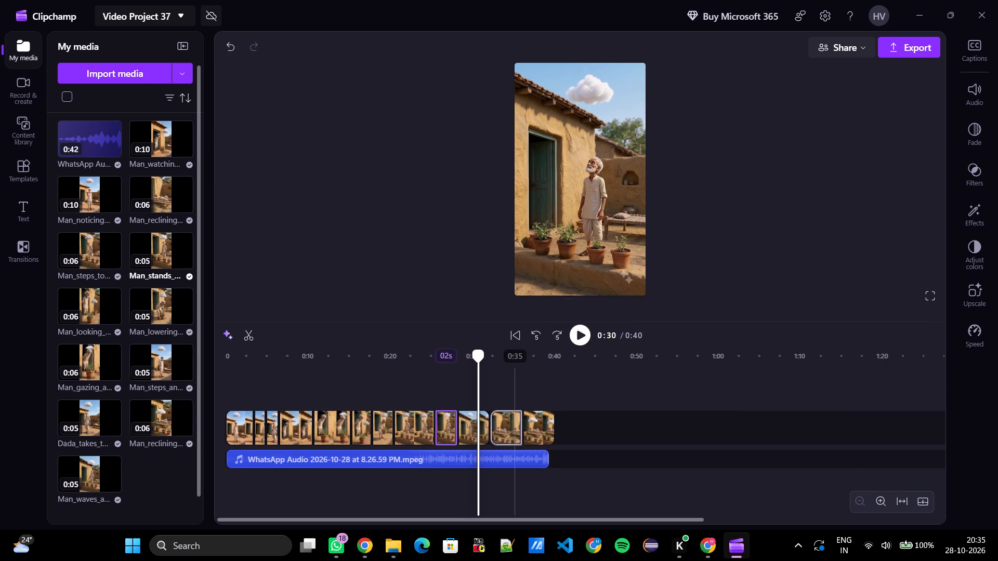
click(468, 430)
drag(487, 424, 479, 422)
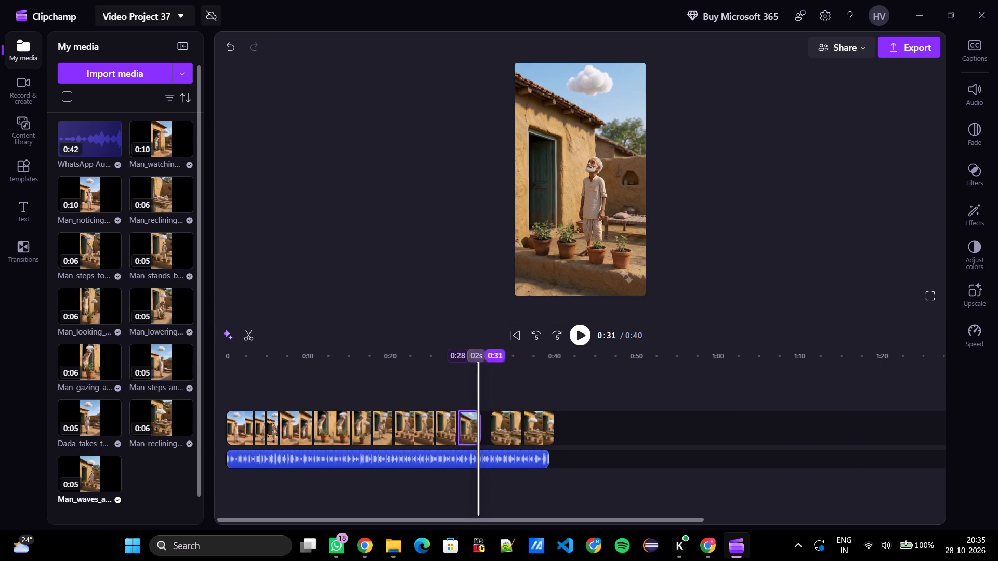
drag(479, 422, 476, 422)
click(482, 425)
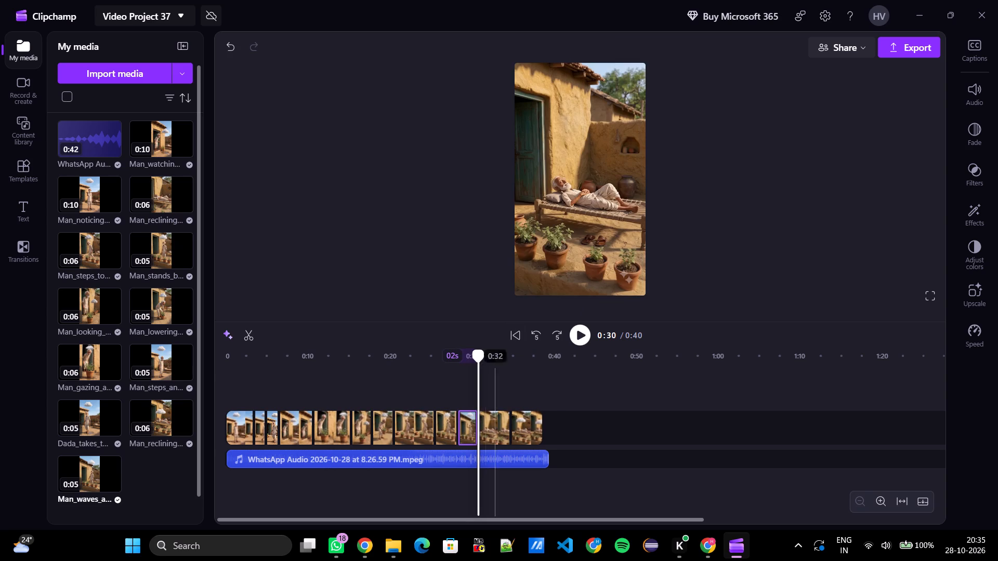
Replay from about 0:30 to 0:37 and check the timing of the last two reclining clips against the voiceover.
click(573, 331)
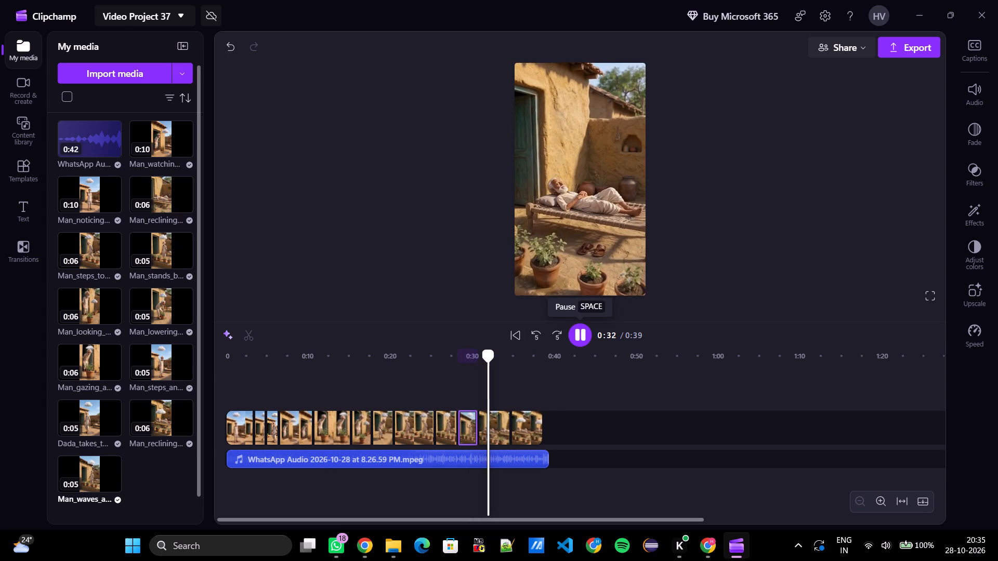
click(573, 332)
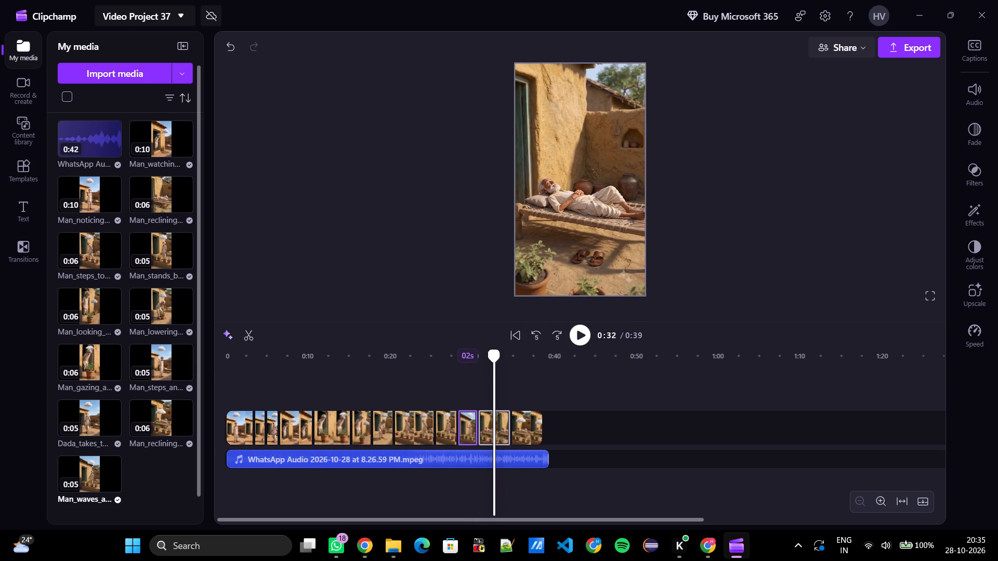
click(579, 337)
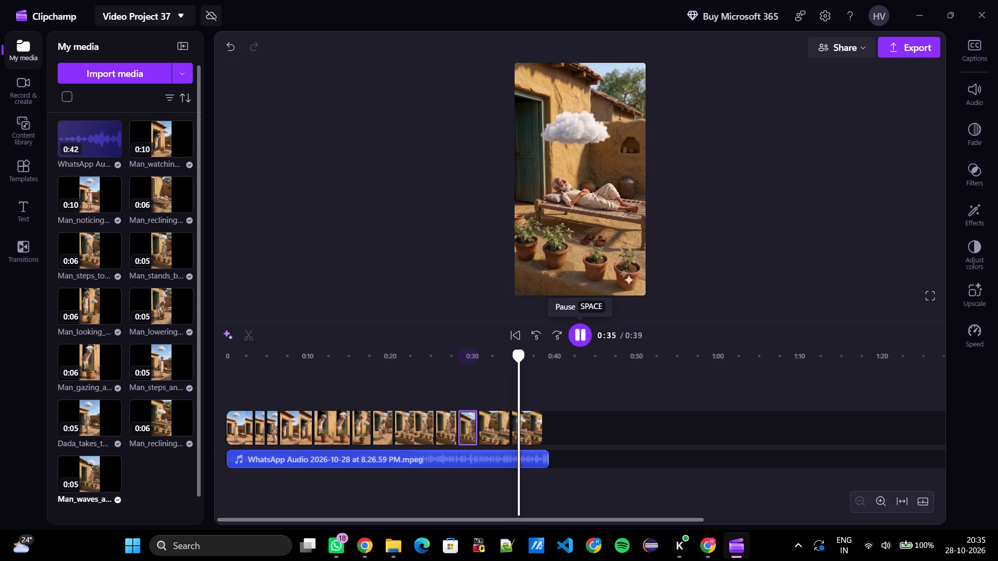
click(579, 337)
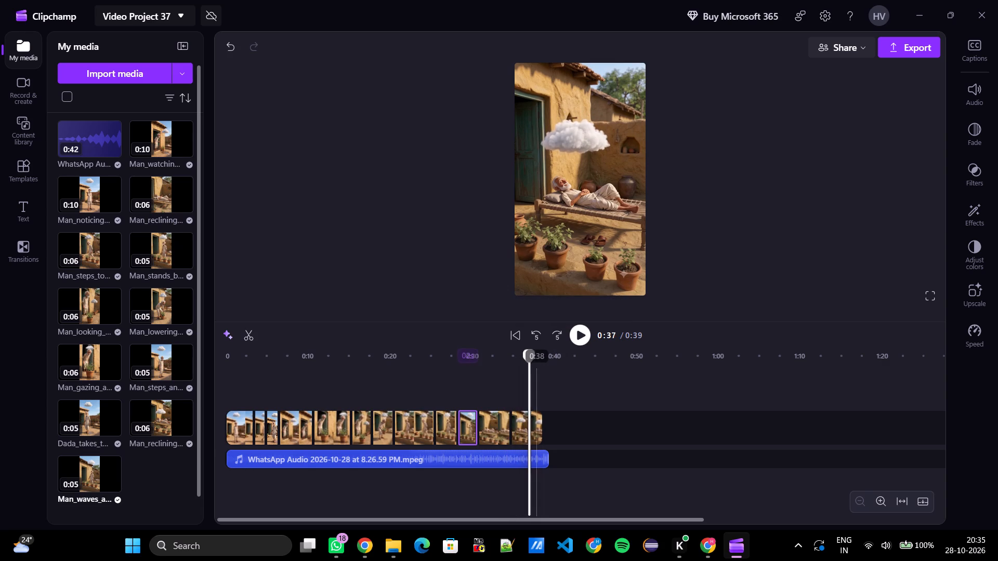
drag(527, 352, 488, 347)
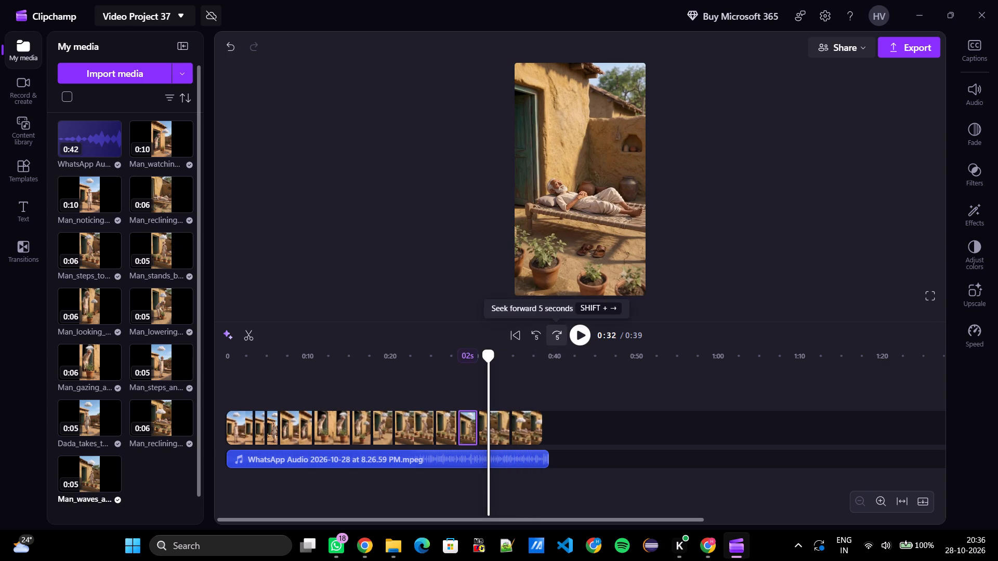
click(576, 337)
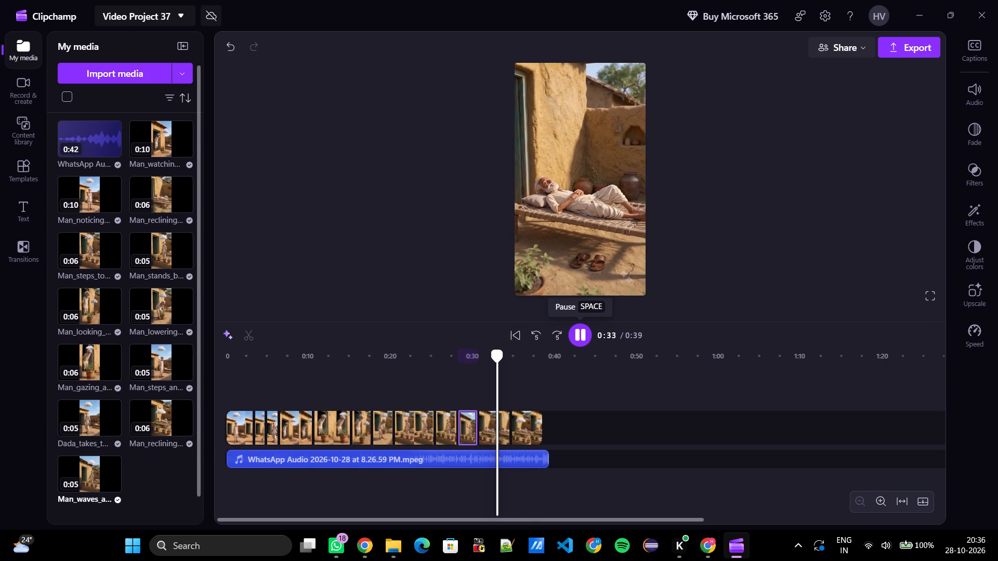
click(576, 337)
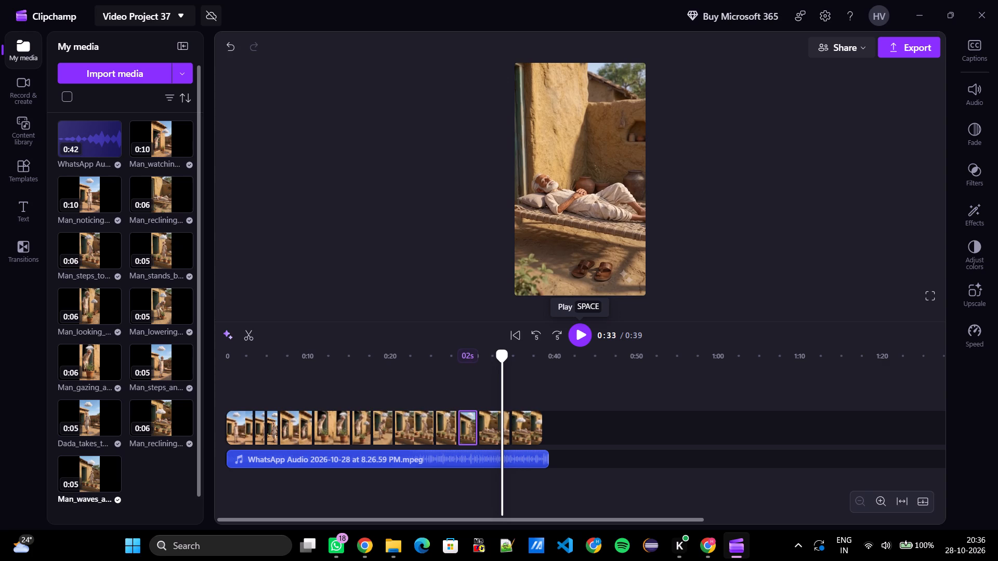
click(576, 337)
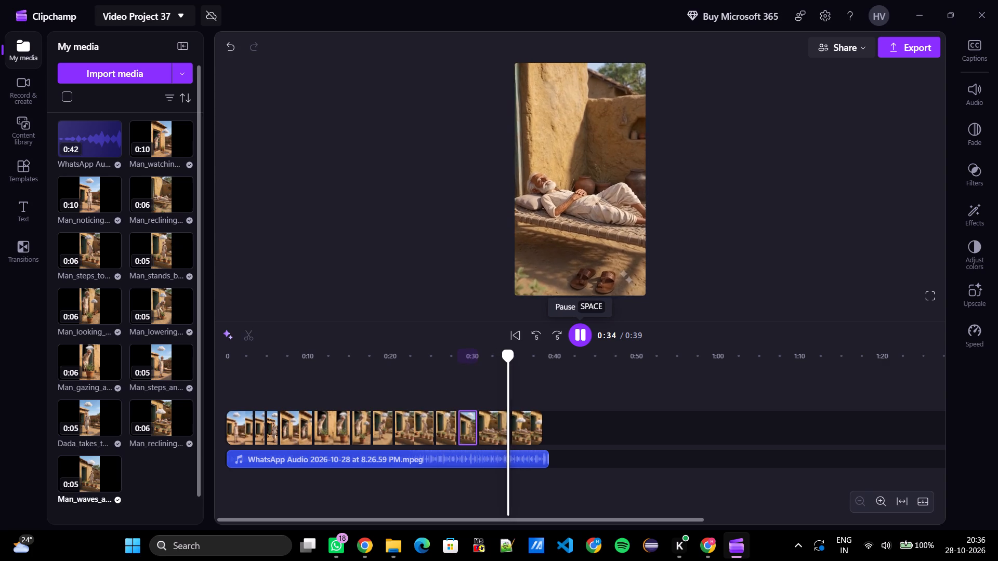
click(576, 337)
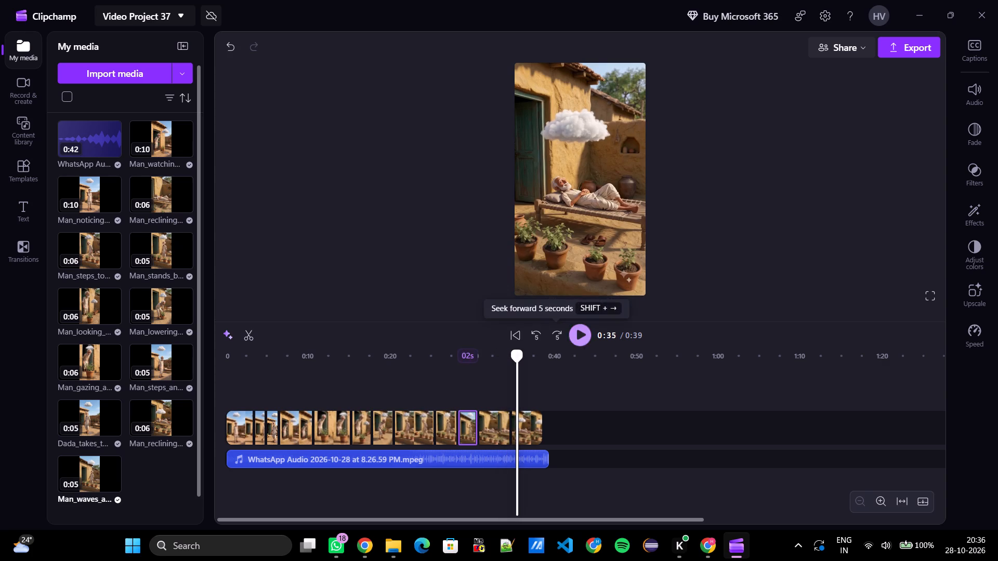
Replay from 0:31, trim the end of the Man_reclining clip starting at 0:30 to about 0:33, leaving 2 seconds, and delete the gap.
drag(520, 351, 485, 348)
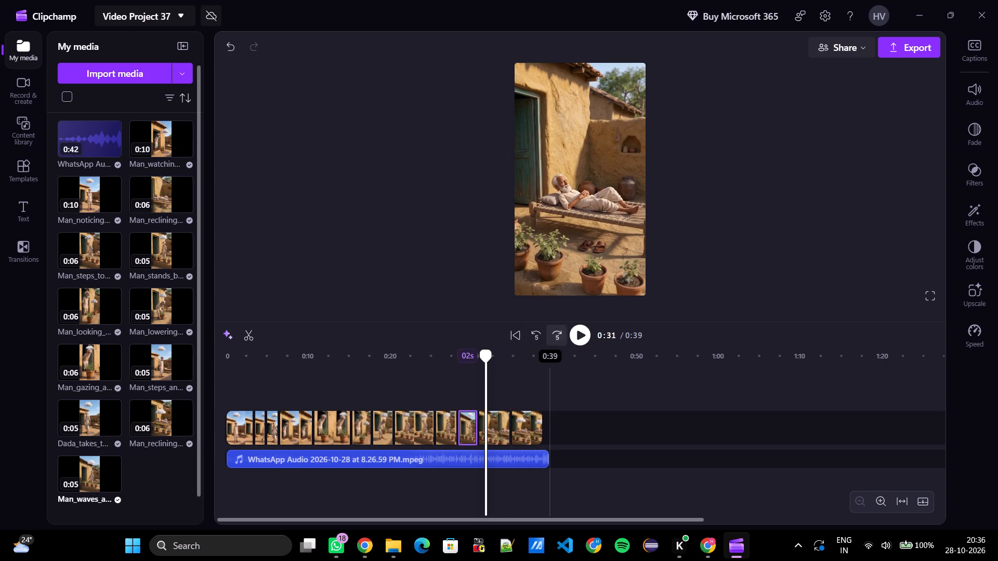
click(579, 327)
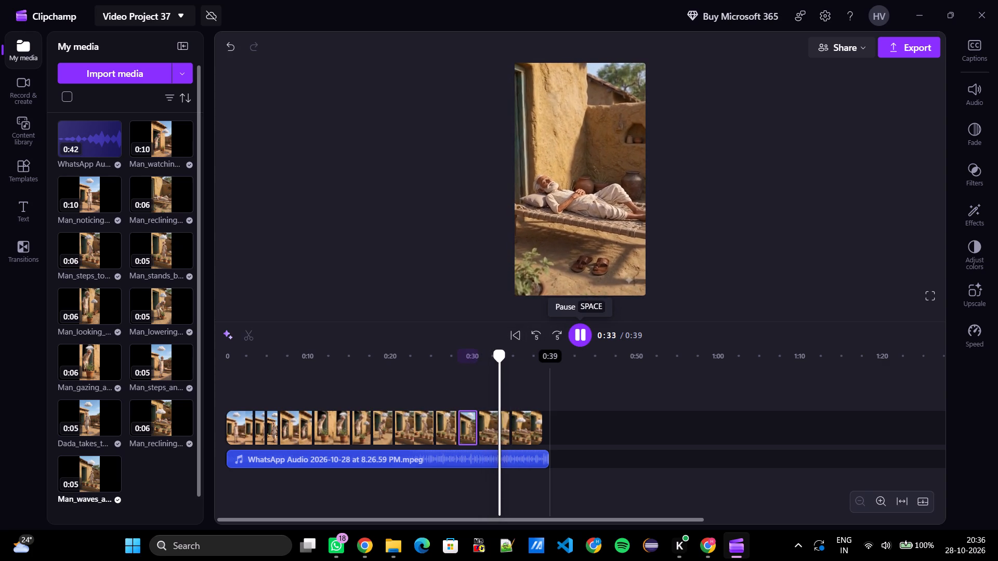
click(579, 327)
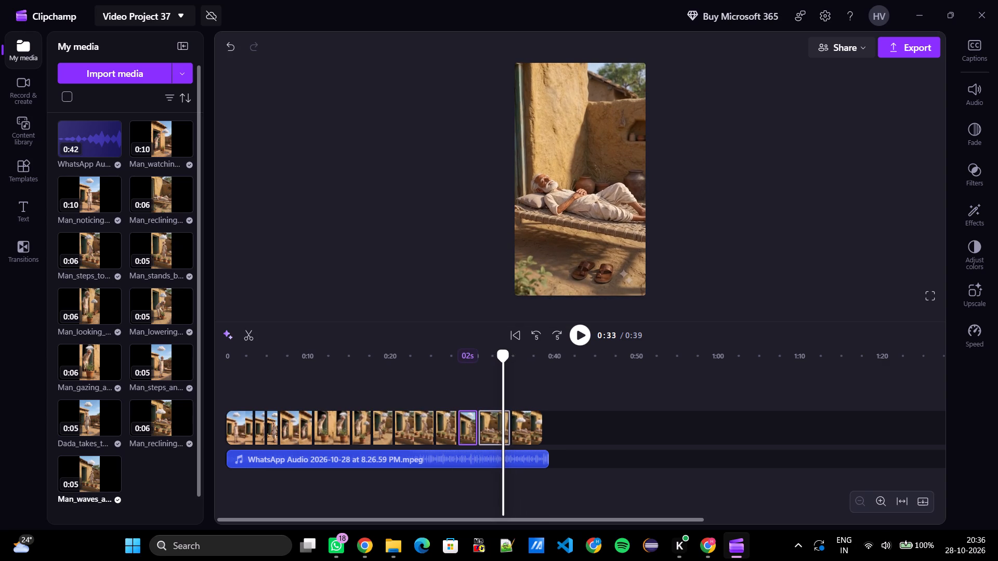
click(493, 428)
drag(507, 433, 506, 433)
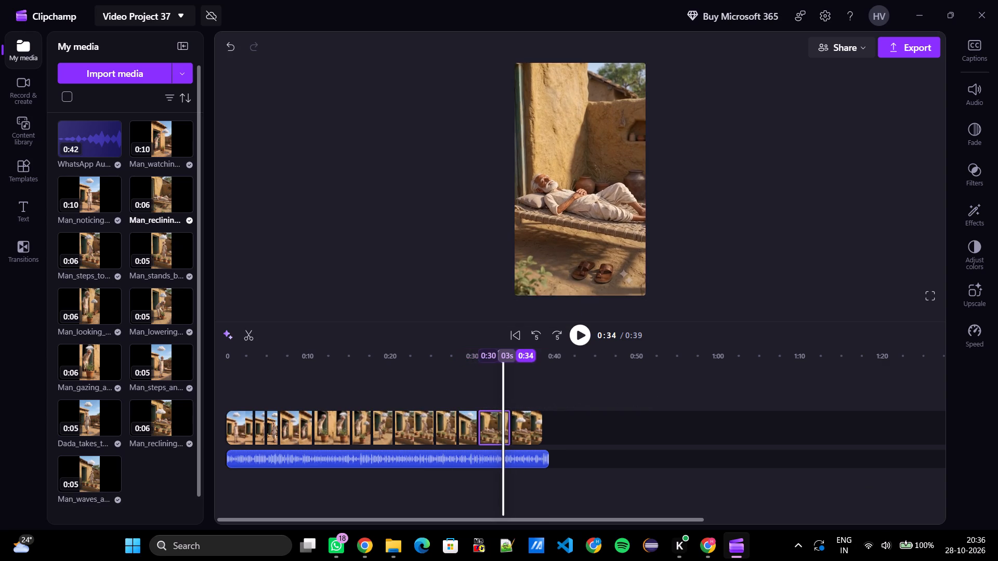
drag(506, 433, 496, 431)
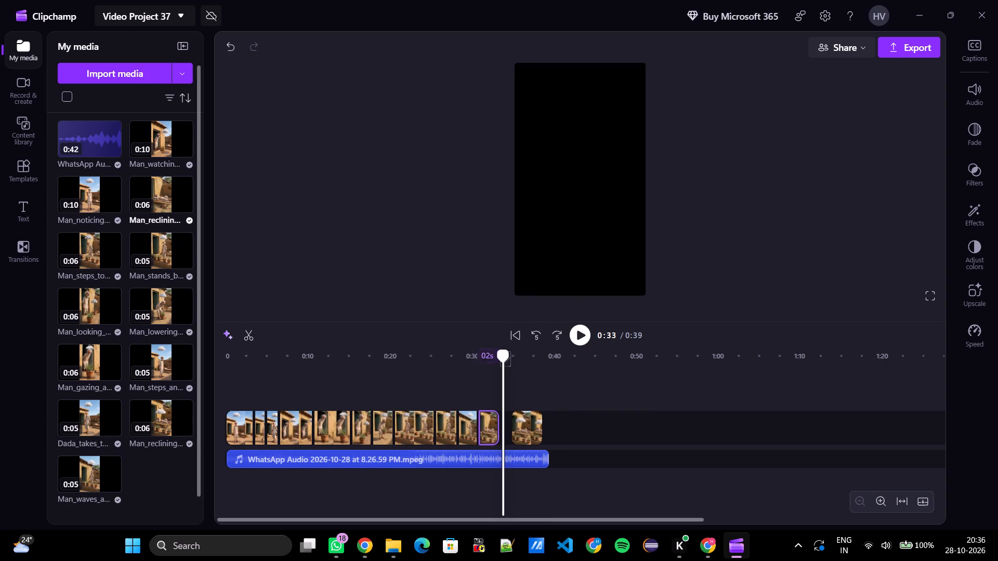
click(506, 432)
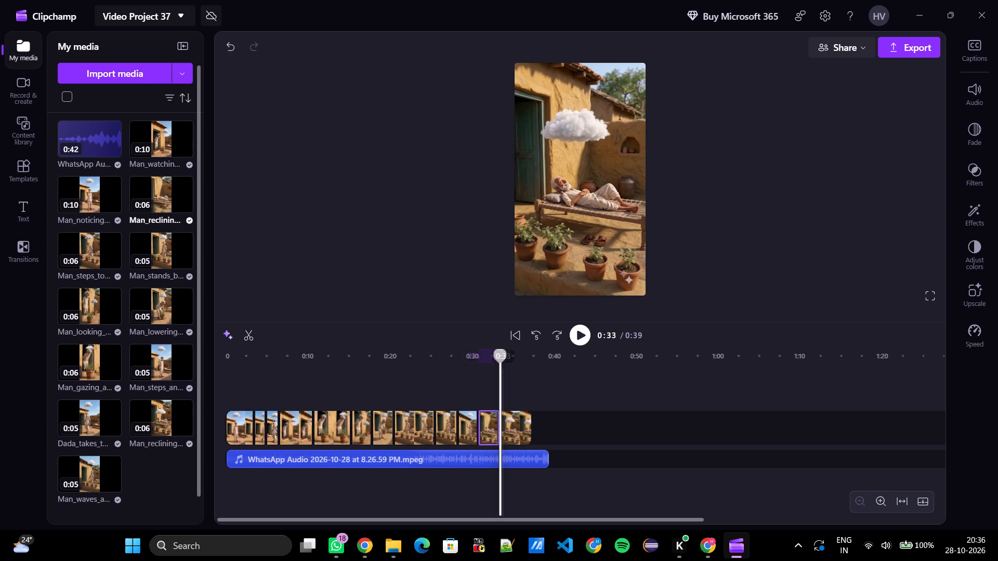
Replay from about 0:30 to the end, and trim the end of the WhatsApp audio to about 0:37, flush with the last video clip.
drag(501, 358, 478, 354)
click(581, 335)
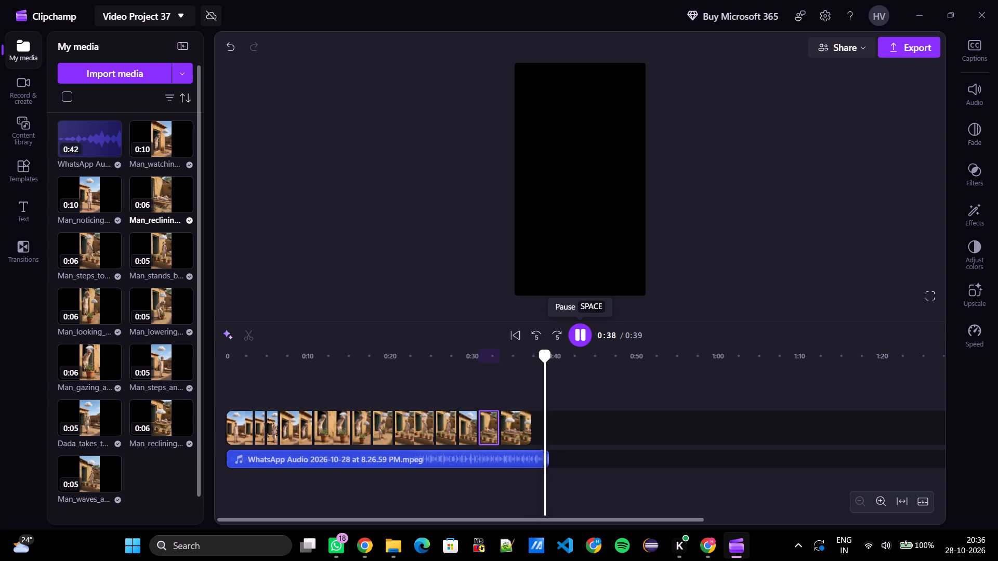
click(581, 336)
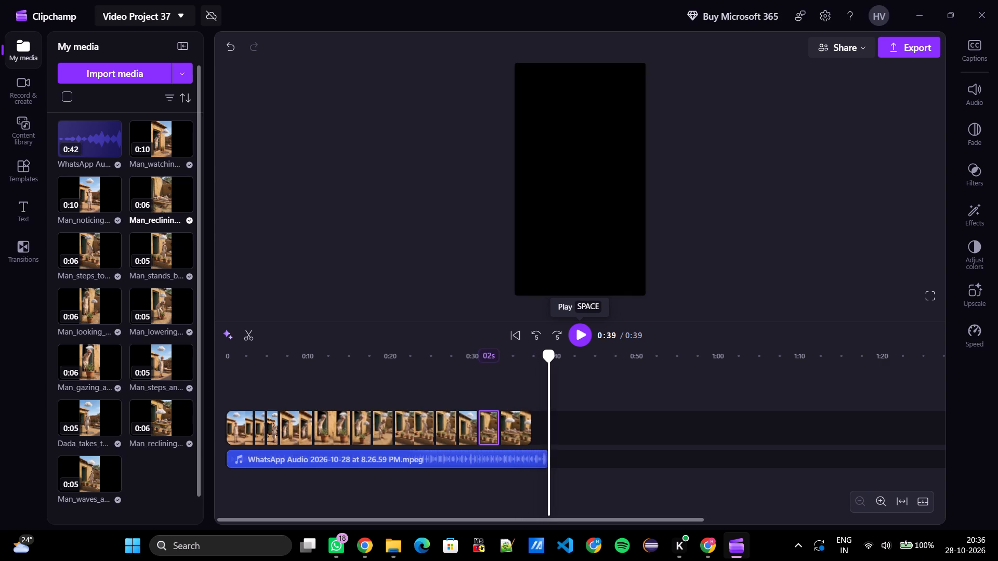
drag(545, 355, 527, 352)
drag(545, 465, 536, 464)
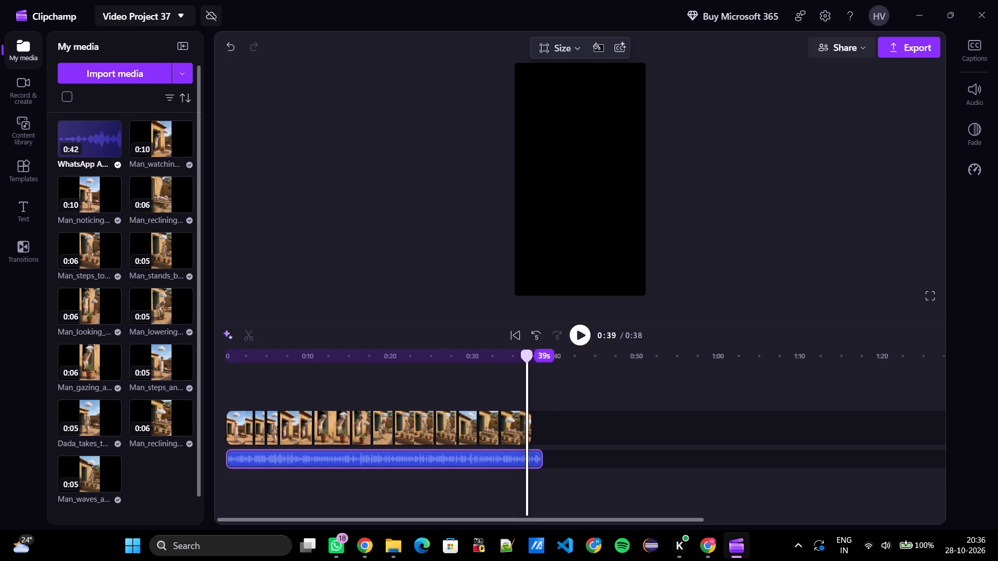
drag(536, 464, 528, 462)
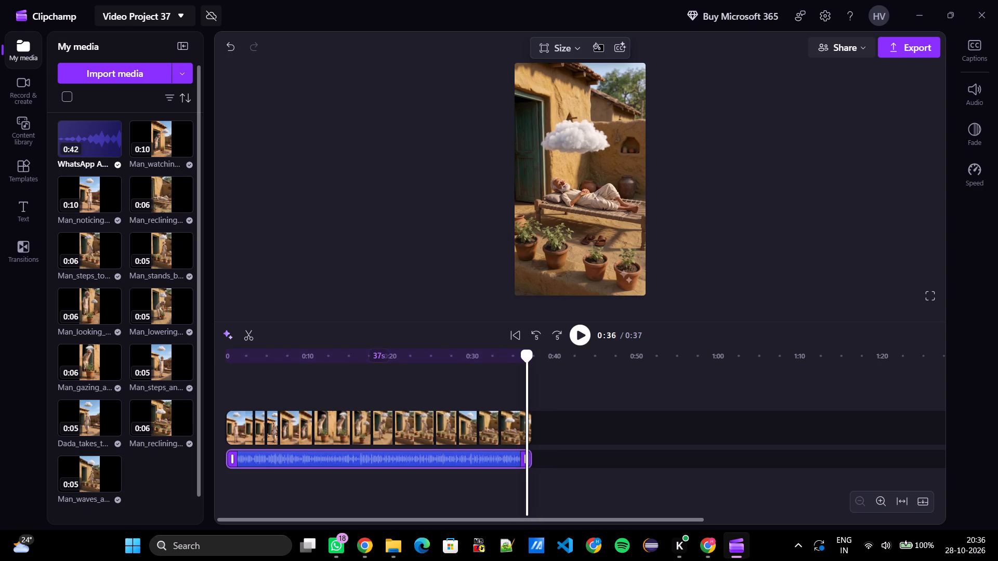
Replay the ending from about 0:31, return to 0:00 and play the whole video to check its sync.
drag(524, 357, 480, 351)
click(578, 343)
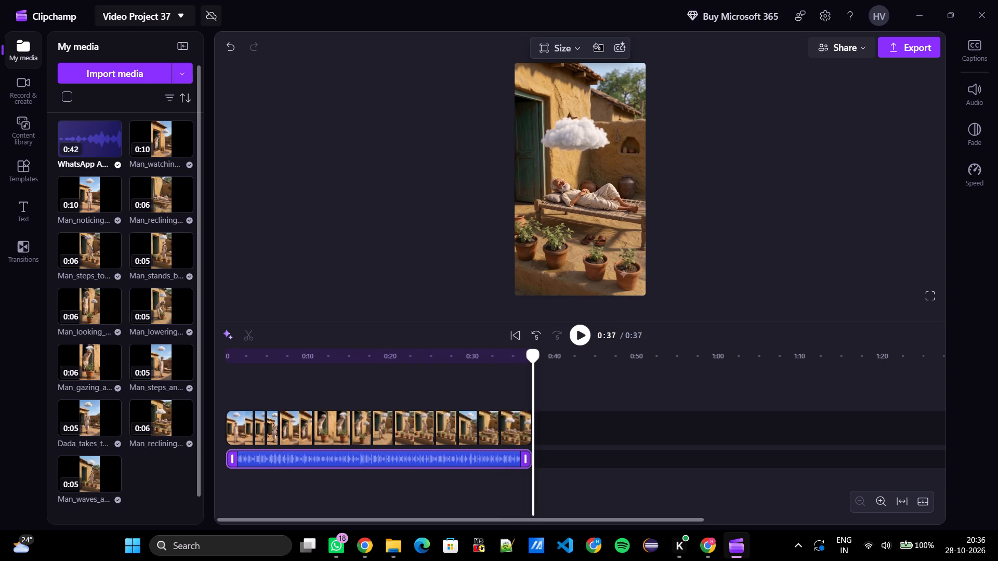
drag(532, 359, 106, 348)
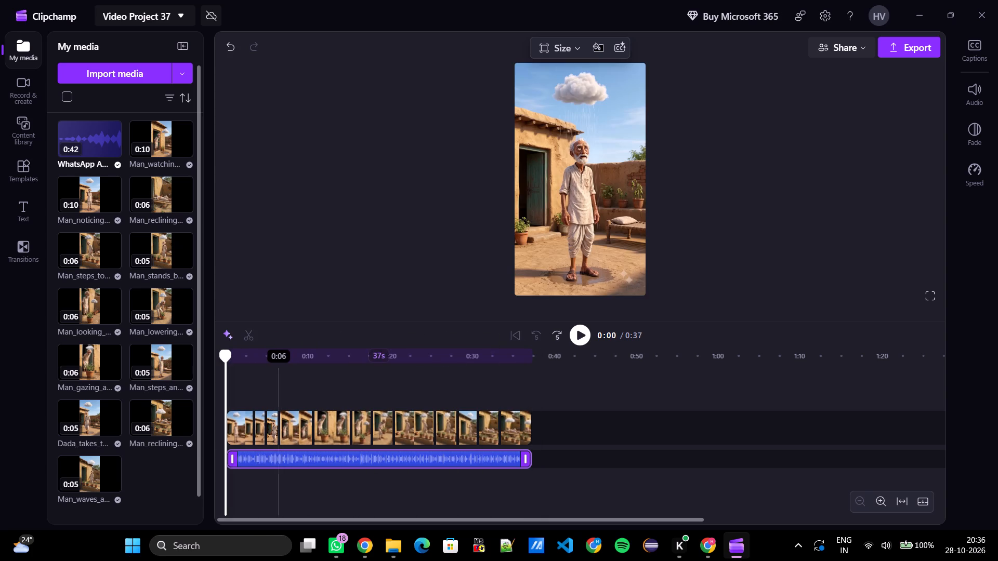
drag(224, 353, 210, 351)
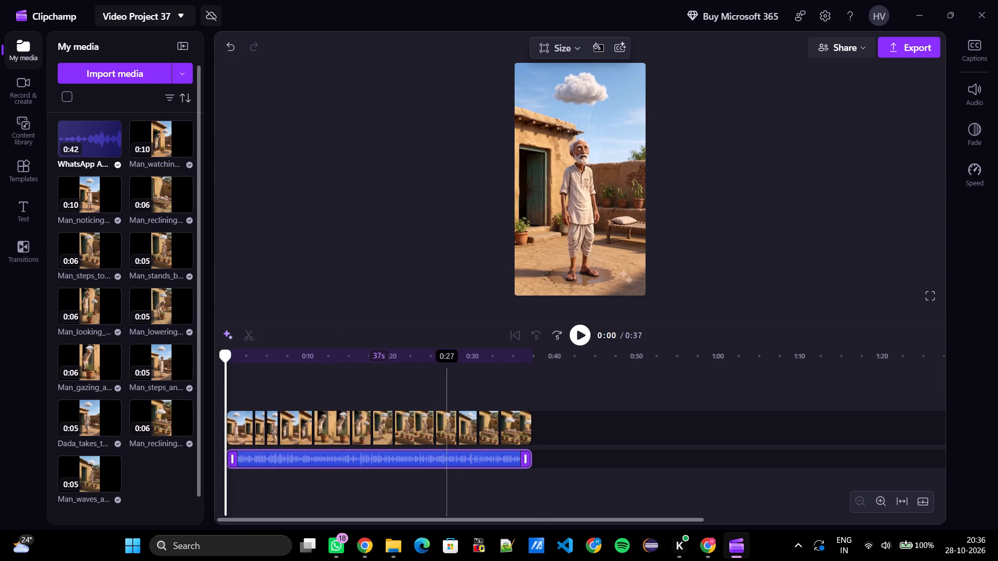
click(583, 341)
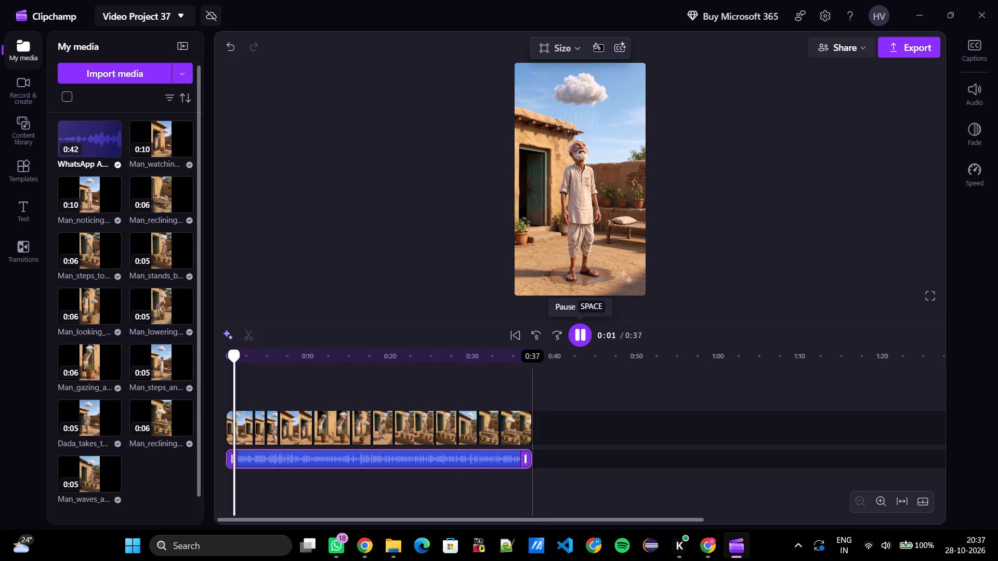
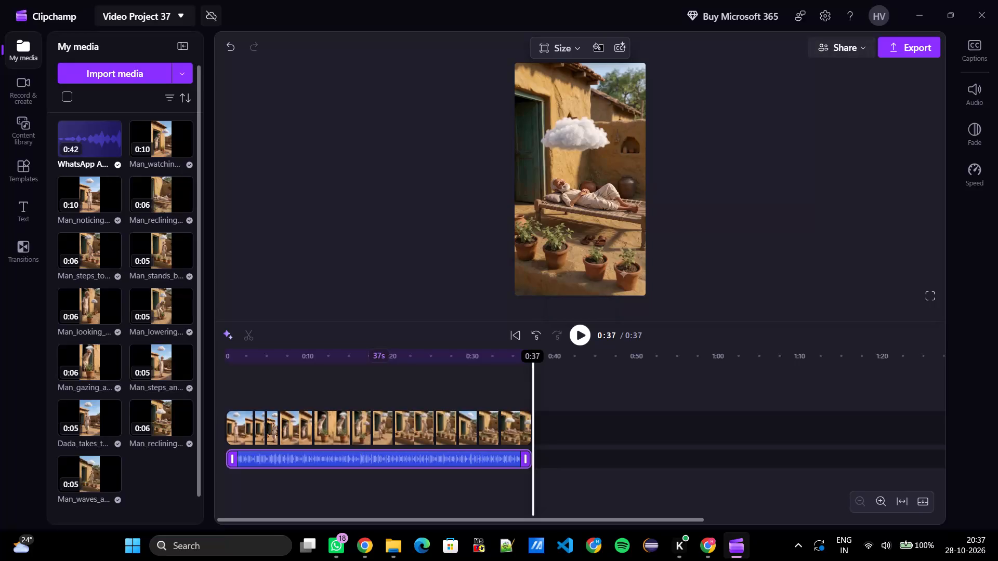
Export the finished video in 1080p quality as an MP4 file named Video Project 37, without cloud storage.
scroll(102, 315, down, 3)
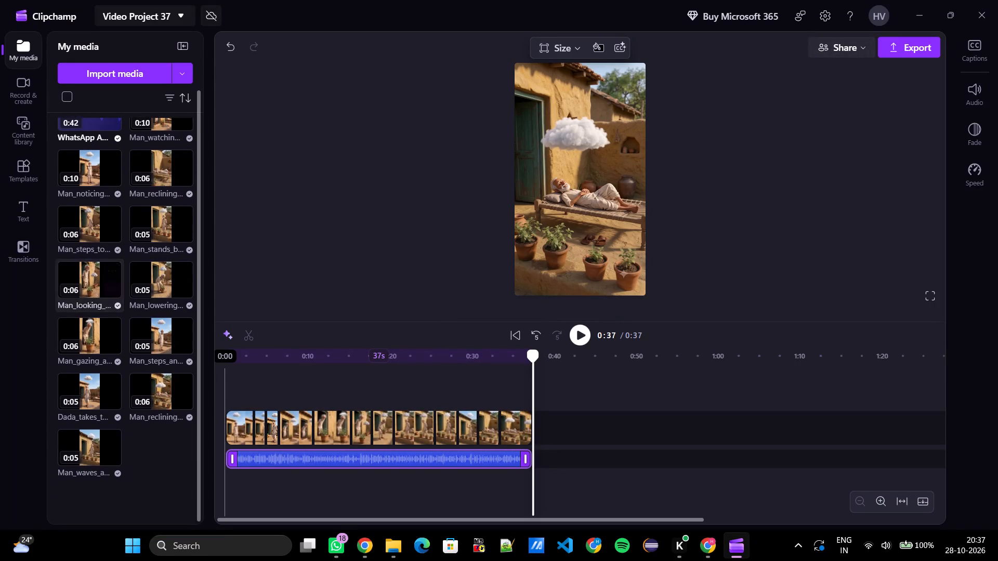
scroll(96, 317, up, 3)
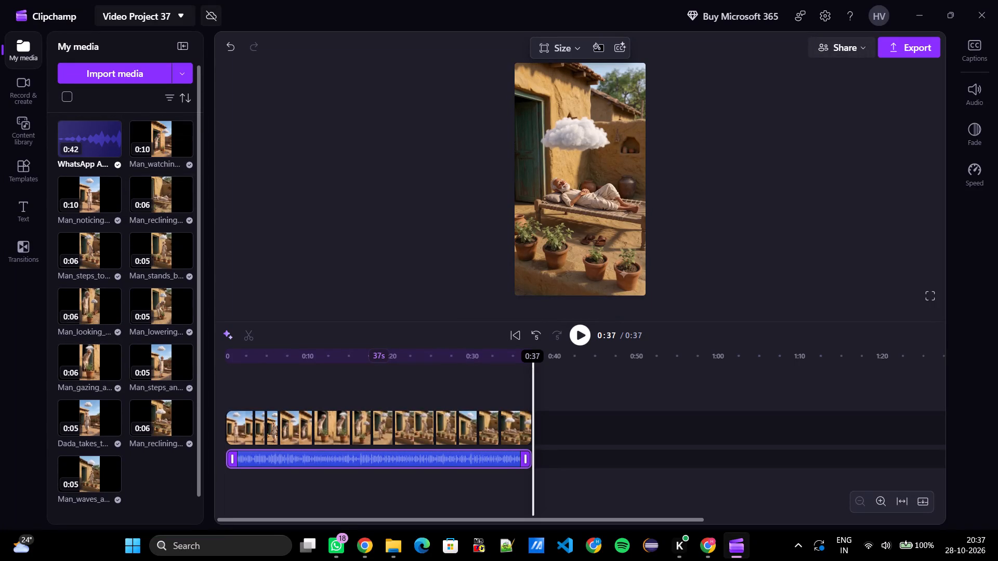
click(895, 39)
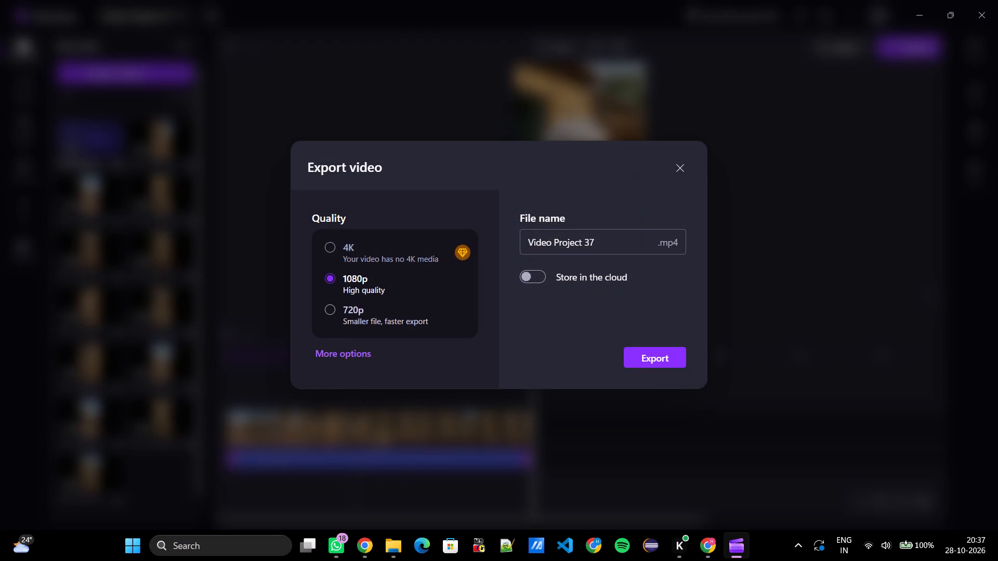
click(672, 354)
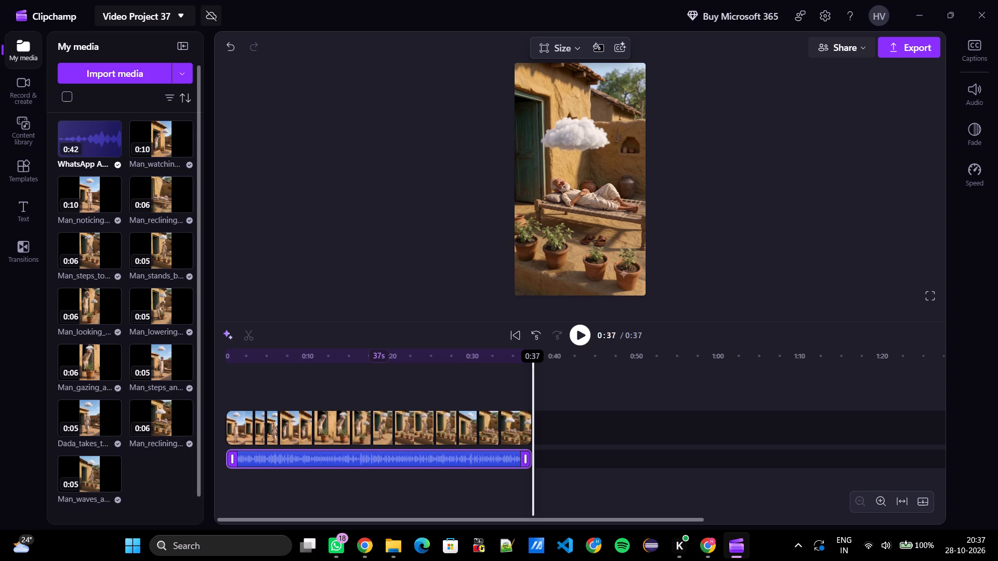
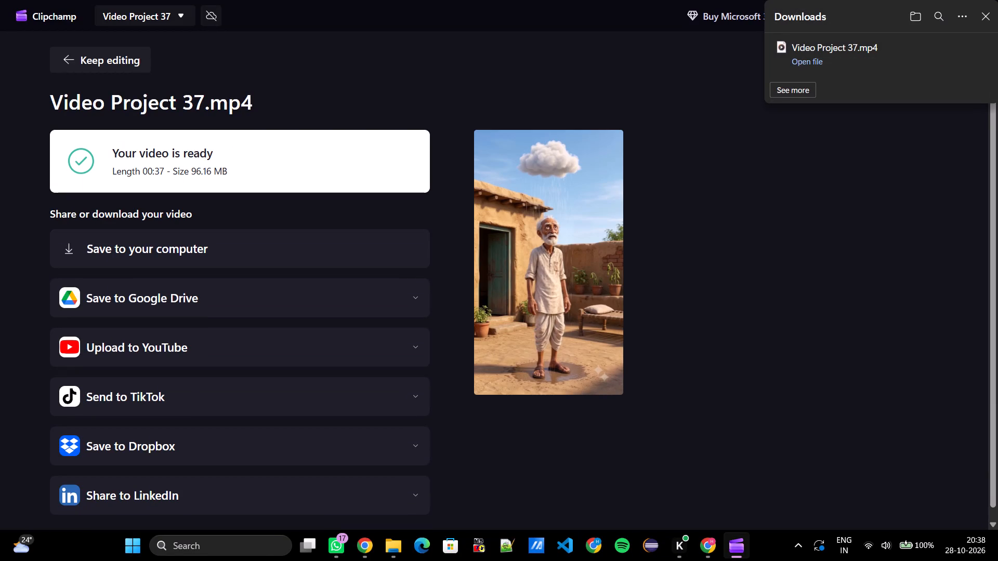
Switch to File Explorer and open the Downloads folder to locate the exported Video Project 37.mp4.
click(392, 558)
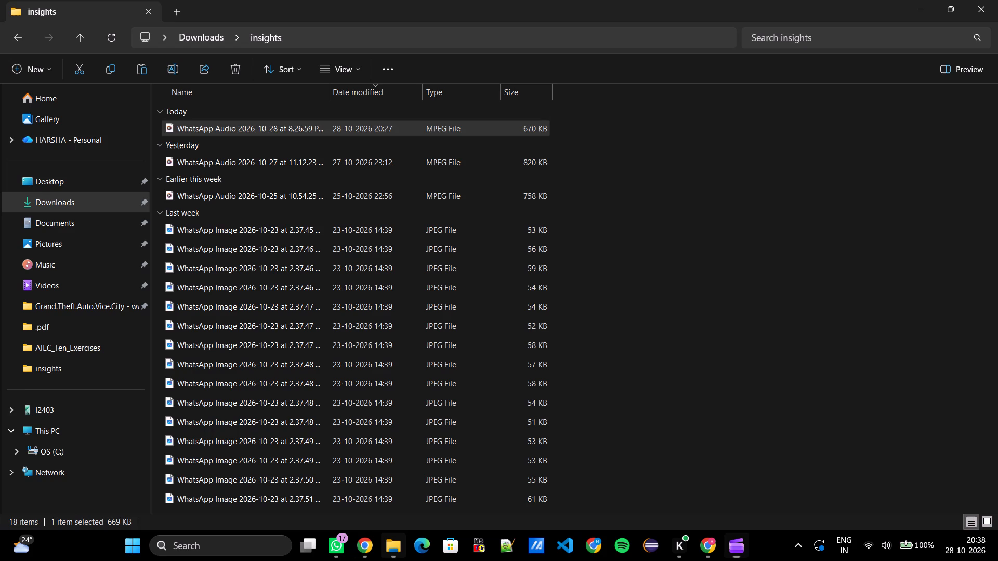
click(111, 38)
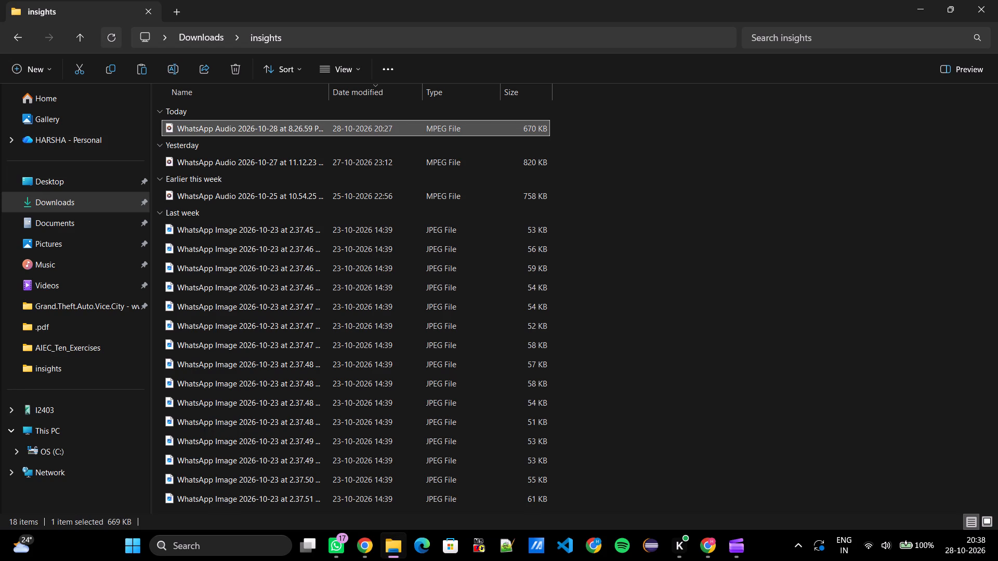
click(42, 183)
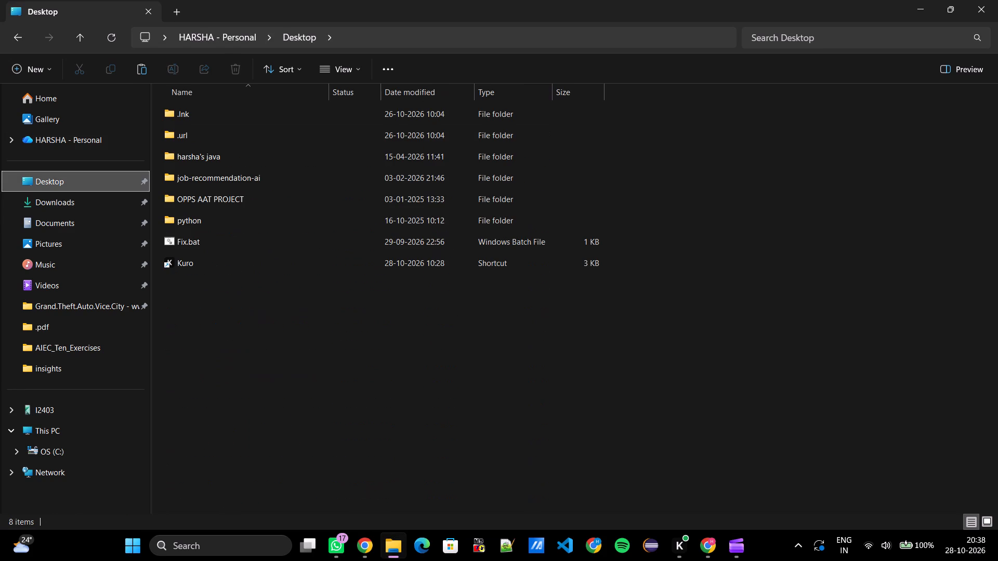
click(55, 206)
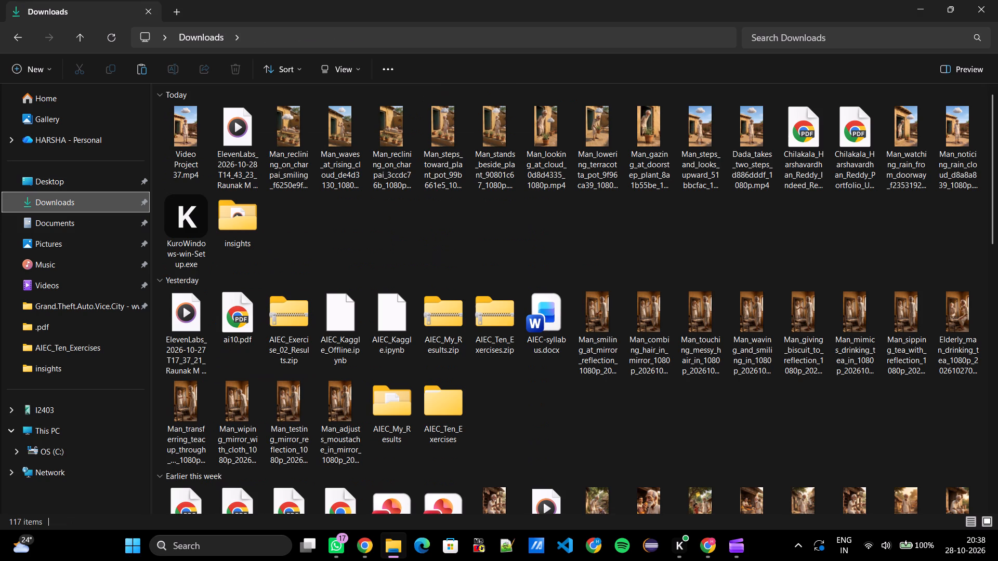